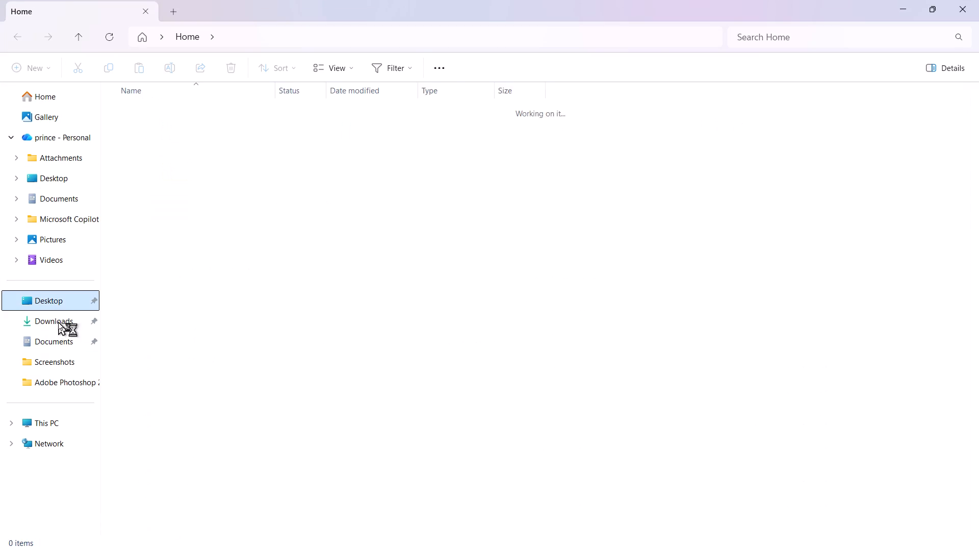
Extract the damaged-effect-photograph archive from Downloads into its own damaged-effect-photograph folder.
right_click(158, 119)
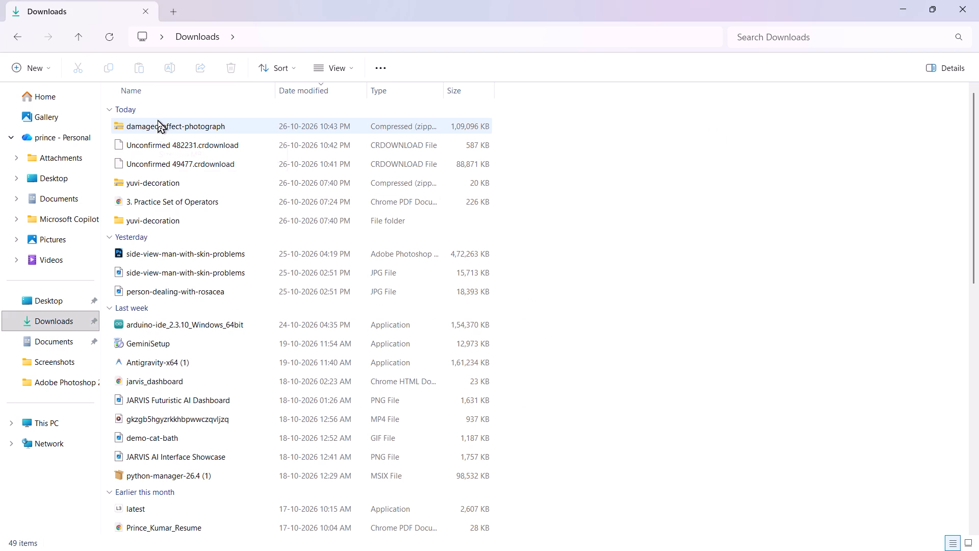
click(158, 119)
click(151, 127)
right_click(151, 127)
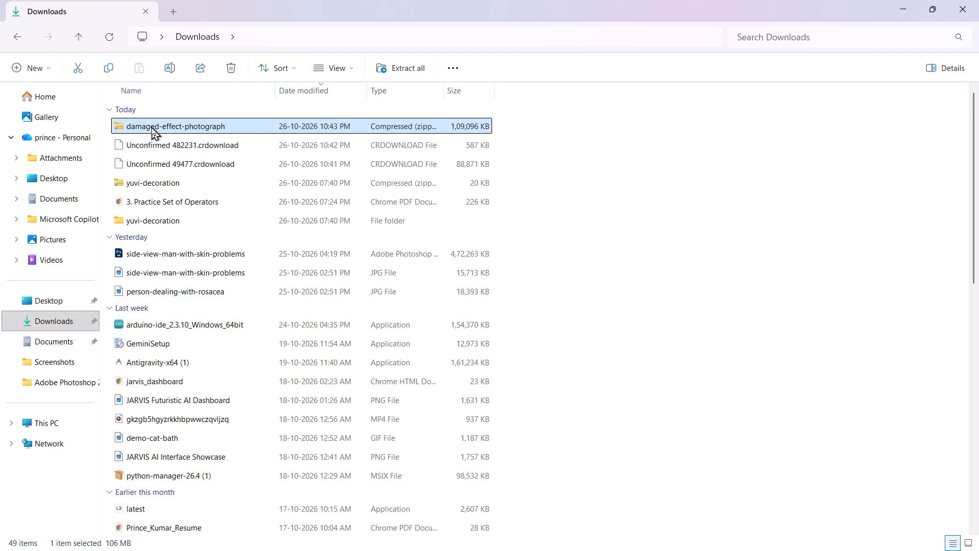
click(208, 263)
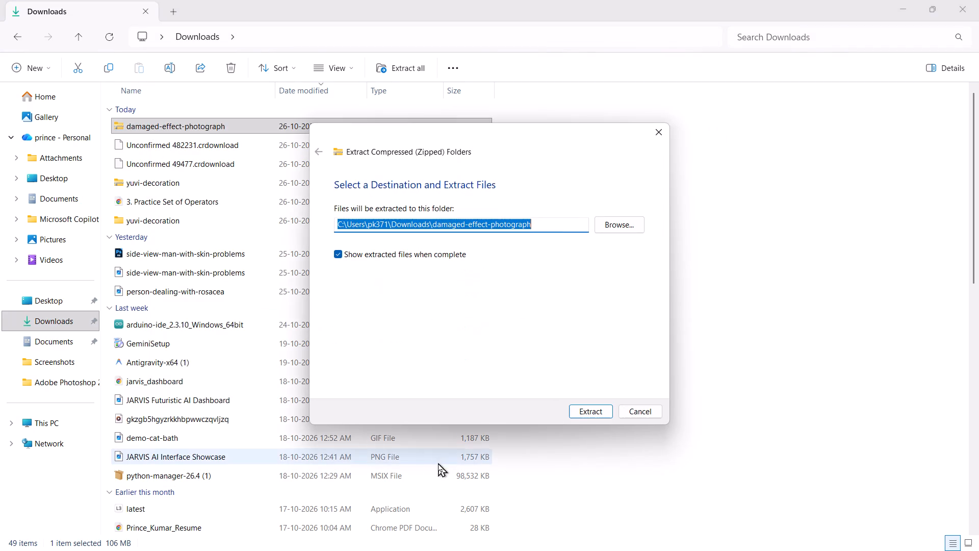
click(580, 414)
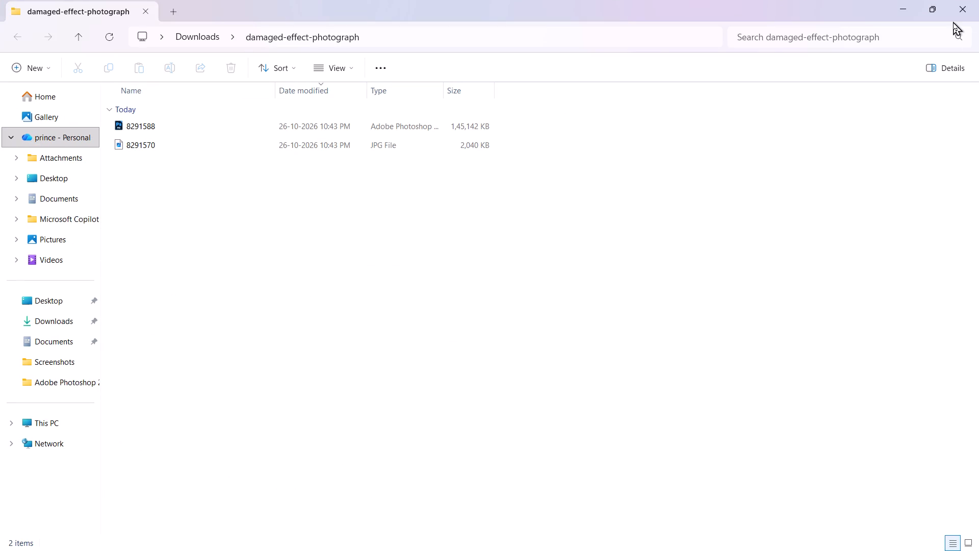
Open the extracted 8291570 JPG from the damaged-effect-photograph folder in Photoshop.
triple_click(148, 147)
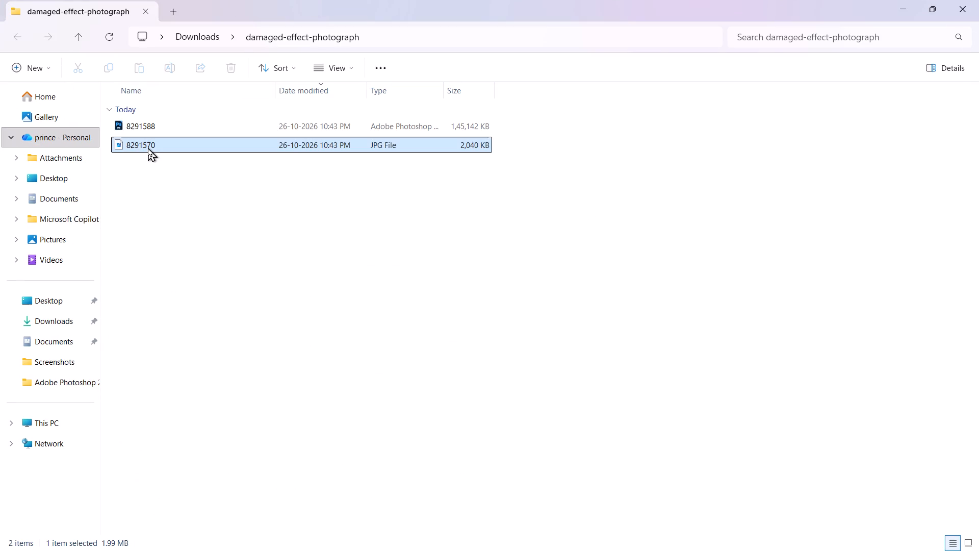
drag(136, 143, 655, 550)
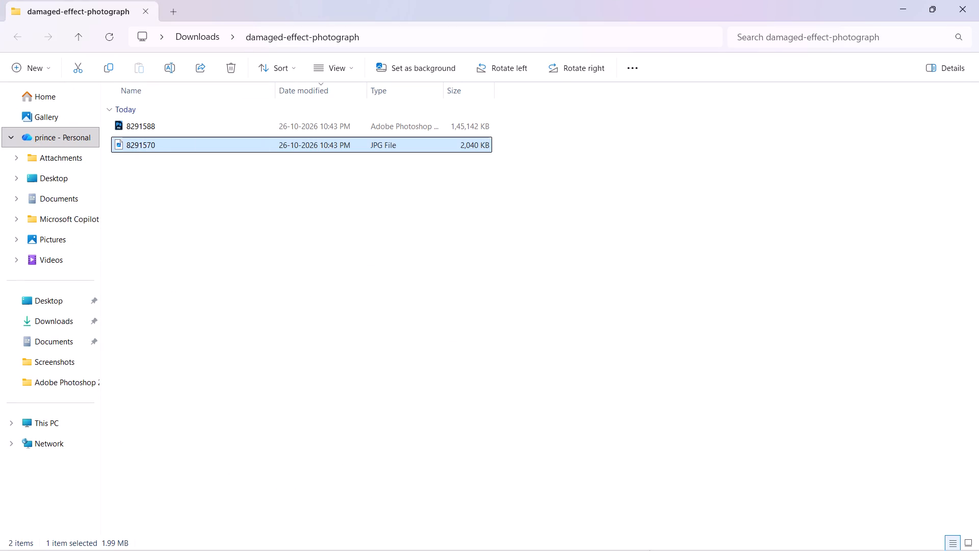
drag(655, 550, 630, 379)
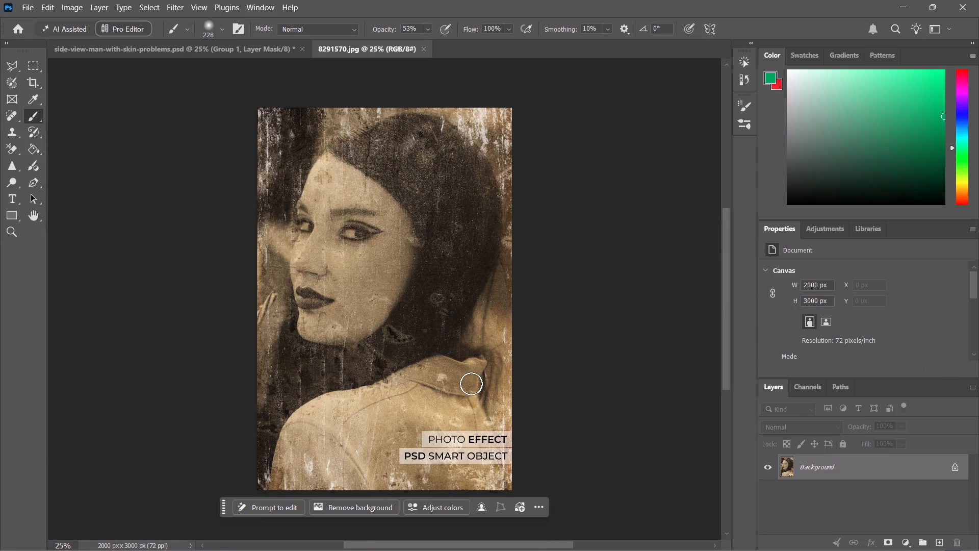
Try the Clone Stamp tool on the woman's cheek just above the scratched patch.
key(z)
key(z)
key(z)
key(z)
key(z)
key(z)
key(z)
key(z)
key(z)
key(z)
key(z)
key(z)
key(z)
key(z)
key(z)
key(z)
key(z)
key(z)
key(z)
key(z)
click(424, 334)
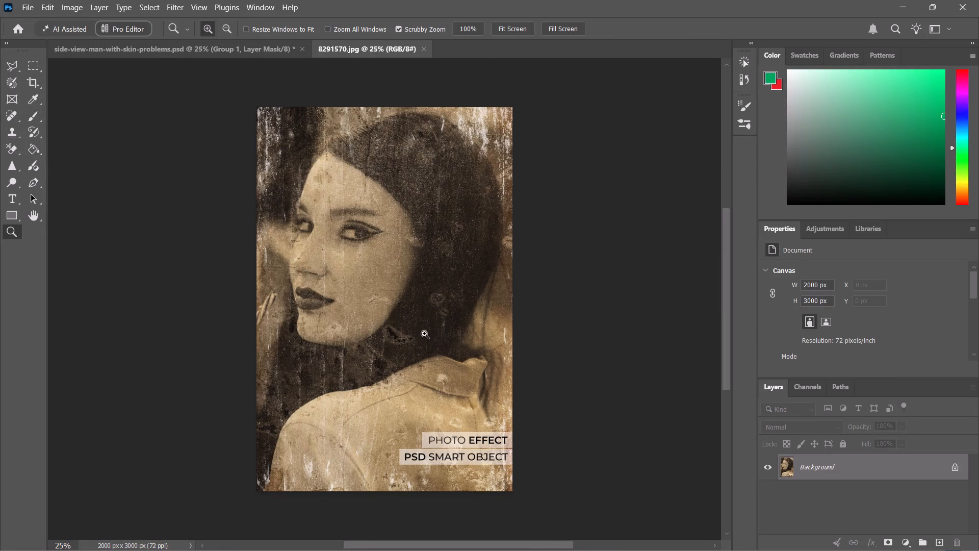
click(424, 334)
click(424, 334)
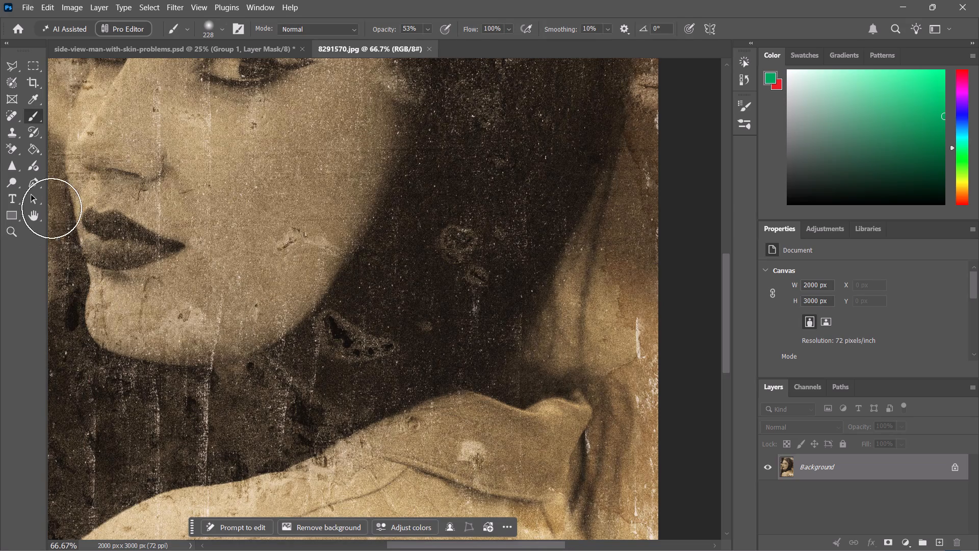
click(15, 136)
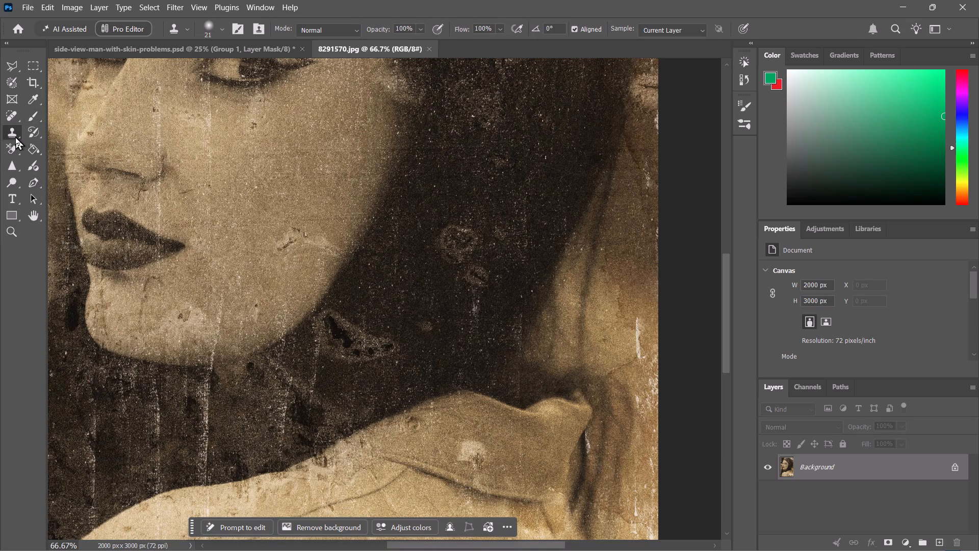
drag(11, 132, 38, 134)
click(279, 202)
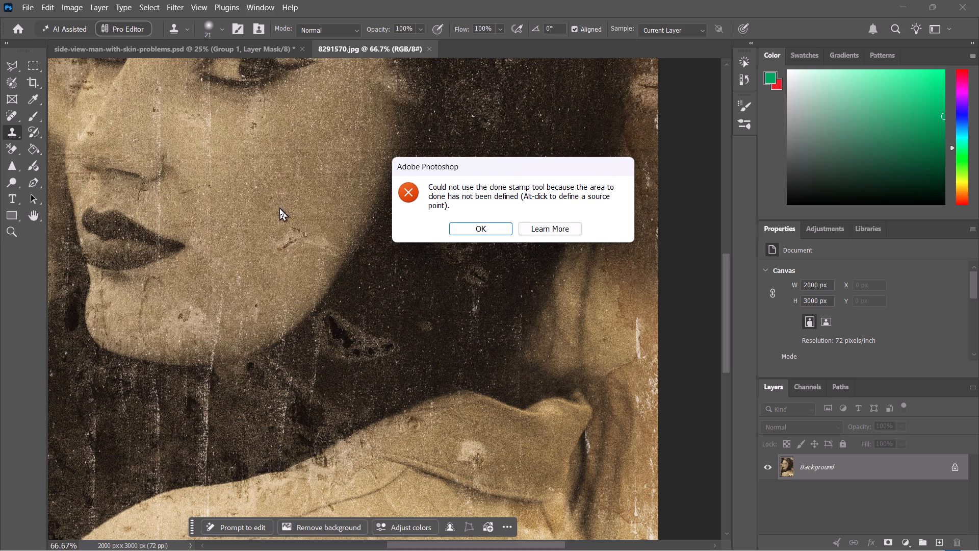
click(485, 229)
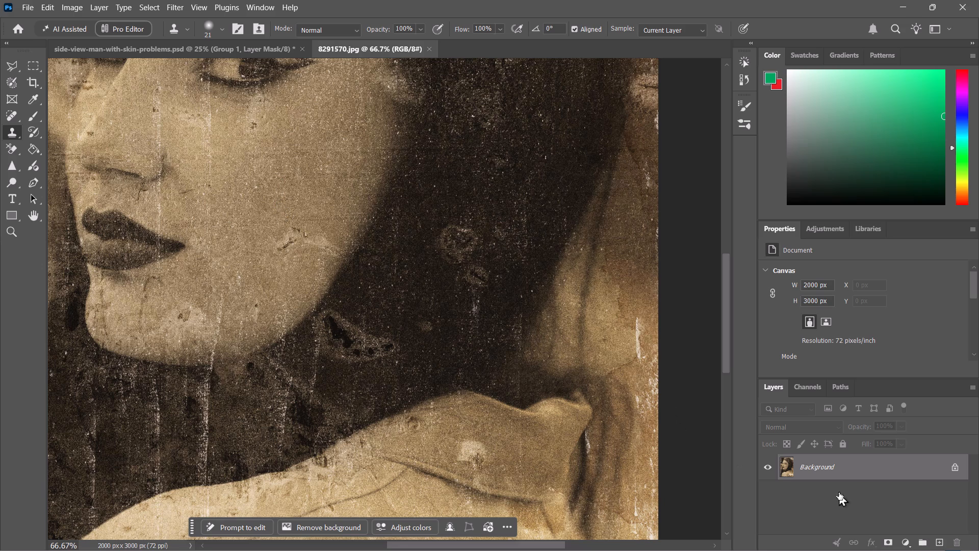
Unlock the Background layer and duplicate it.
click(958, 469)
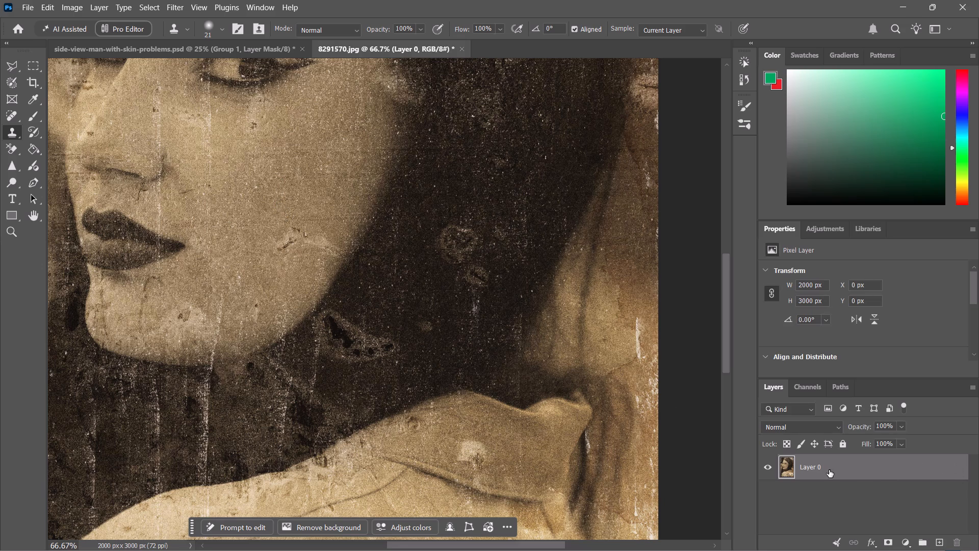
key(ctrl+j)
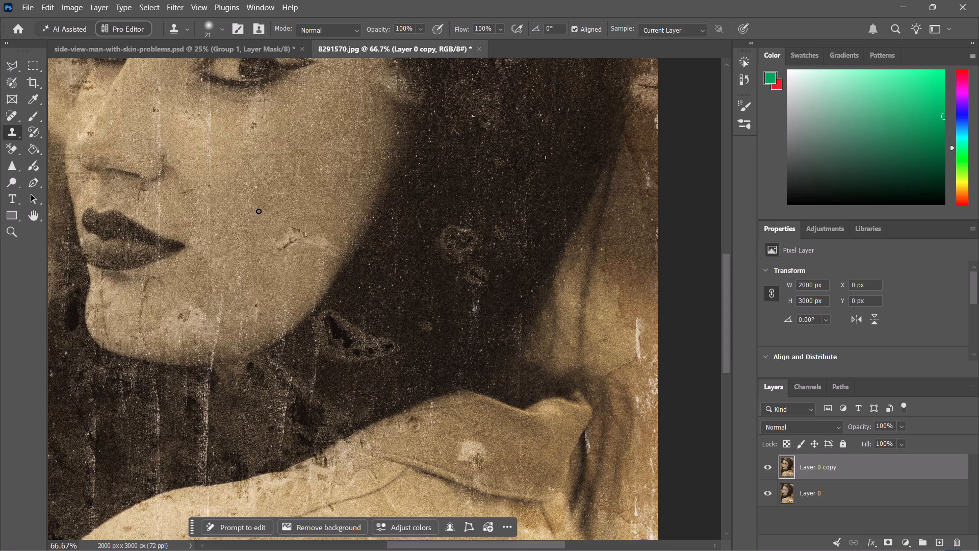
Enlarge the clone brush to 30, fully lock the original Layer 0, and make Layer 0 copy active.
text(]])
click(955, 491)
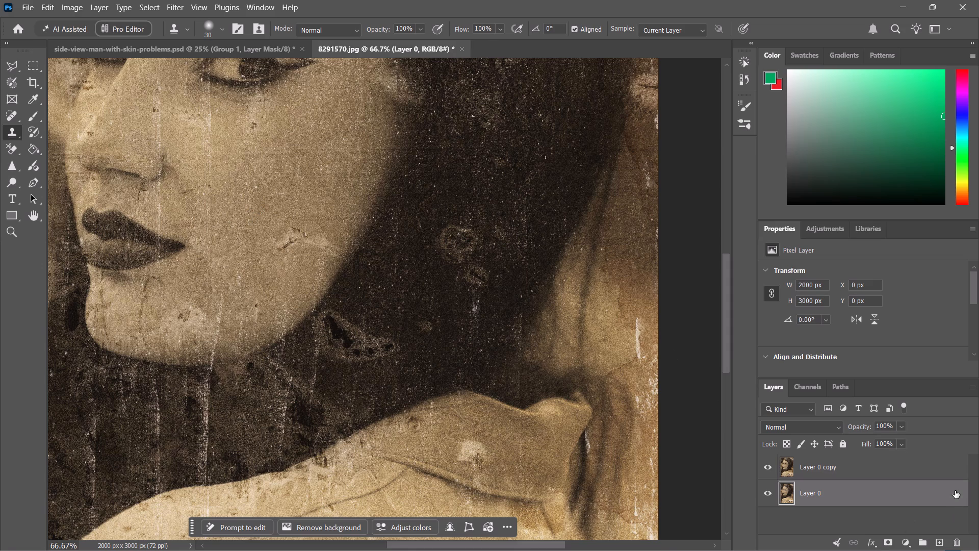
click(840, 445)
click(836, 462)
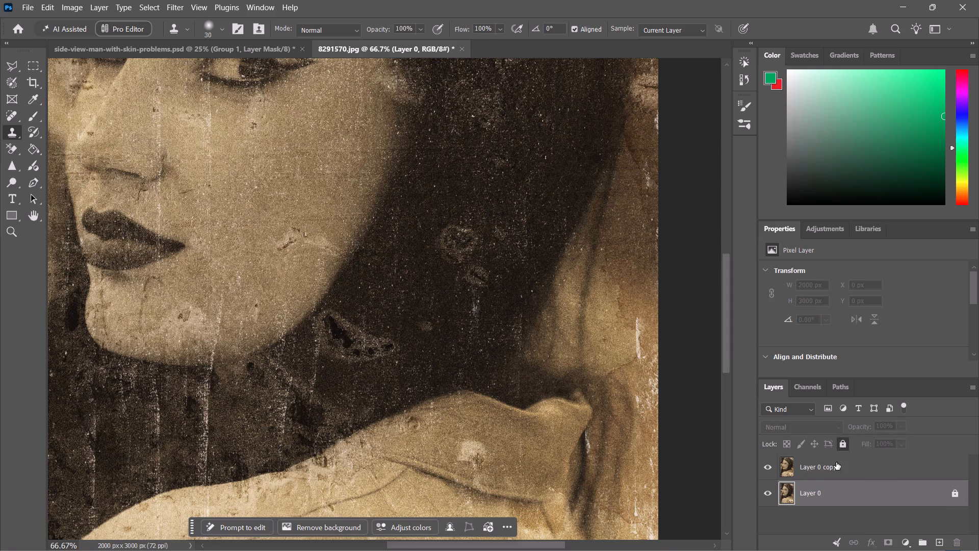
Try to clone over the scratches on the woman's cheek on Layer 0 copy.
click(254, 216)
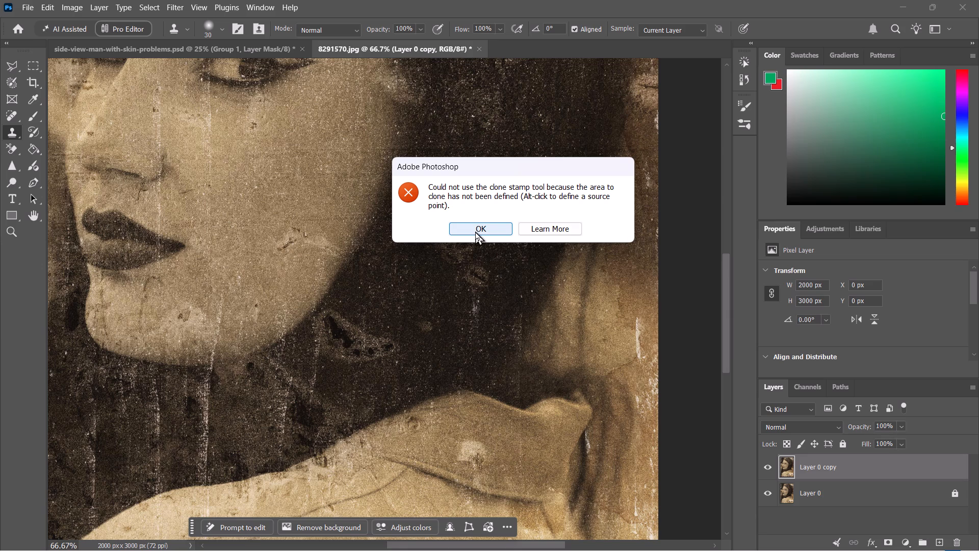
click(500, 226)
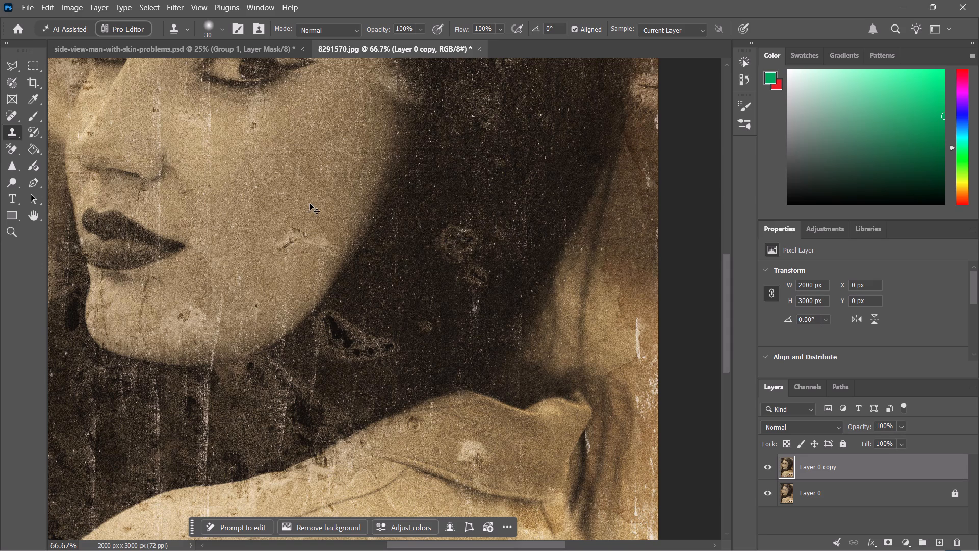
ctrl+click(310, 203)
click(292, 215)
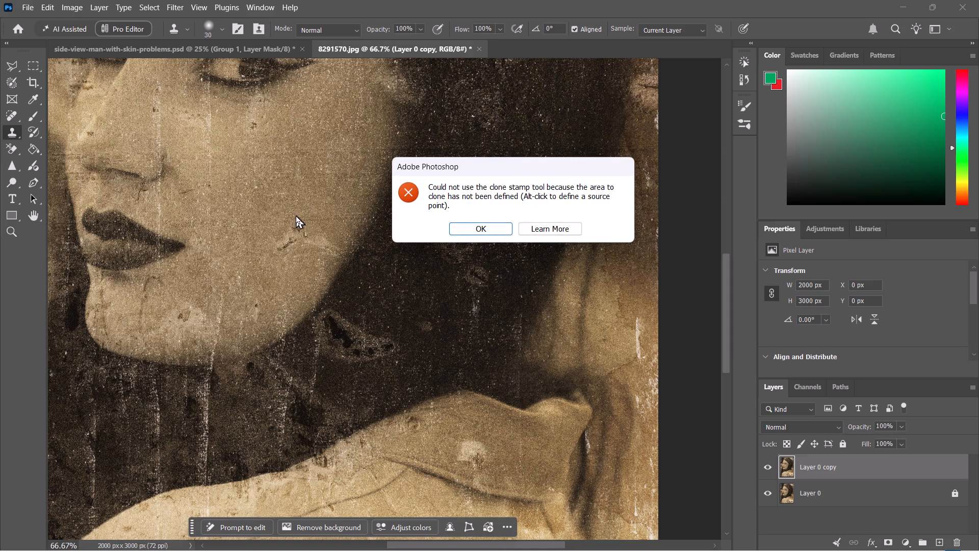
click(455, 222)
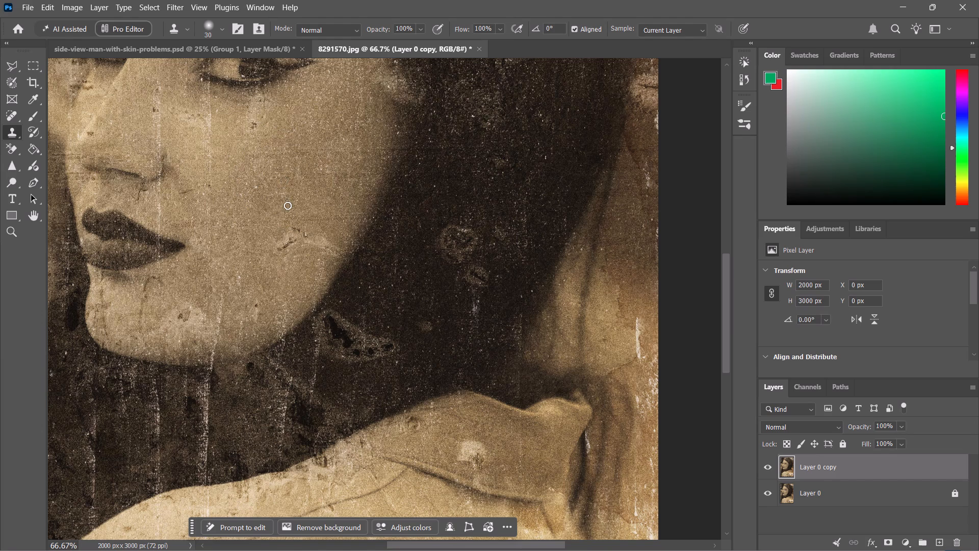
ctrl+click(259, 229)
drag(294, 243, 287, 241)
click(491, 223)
Sample clean skin on the upper cheek and clone it over the scratches and marks across the mid and lower cheek.
alt+click(269, 194)
drag(291, 244, 305, 231)
drag(305, 231, 323, 249)
drag(323, 249, 275, 269)
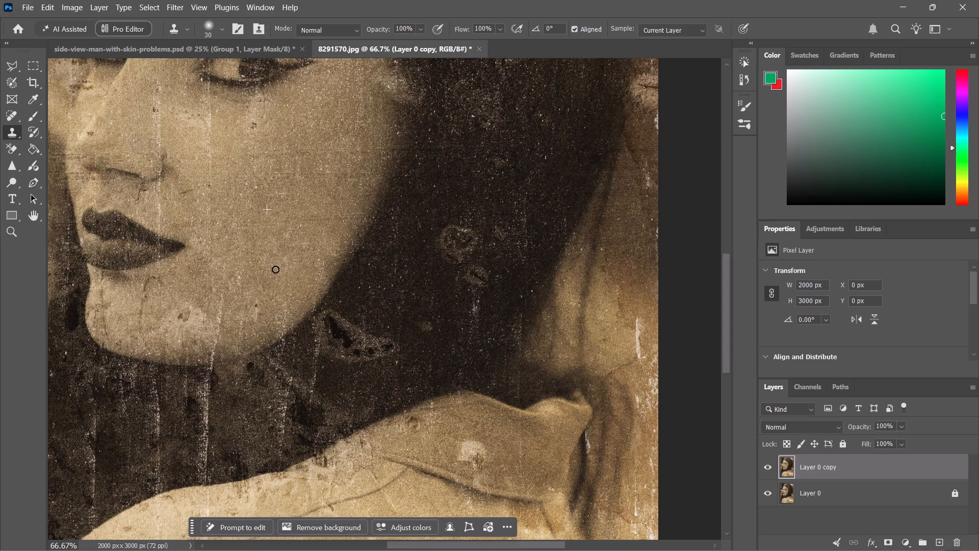
drag(275, 269, 303, 295)
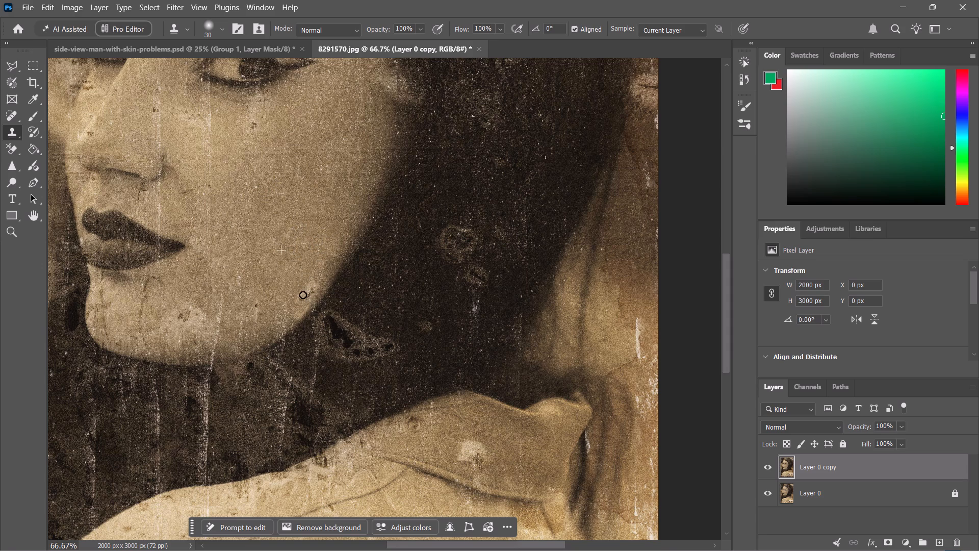
drag(303, 295, 304, 262)
drag(304, 262, 303, 260)
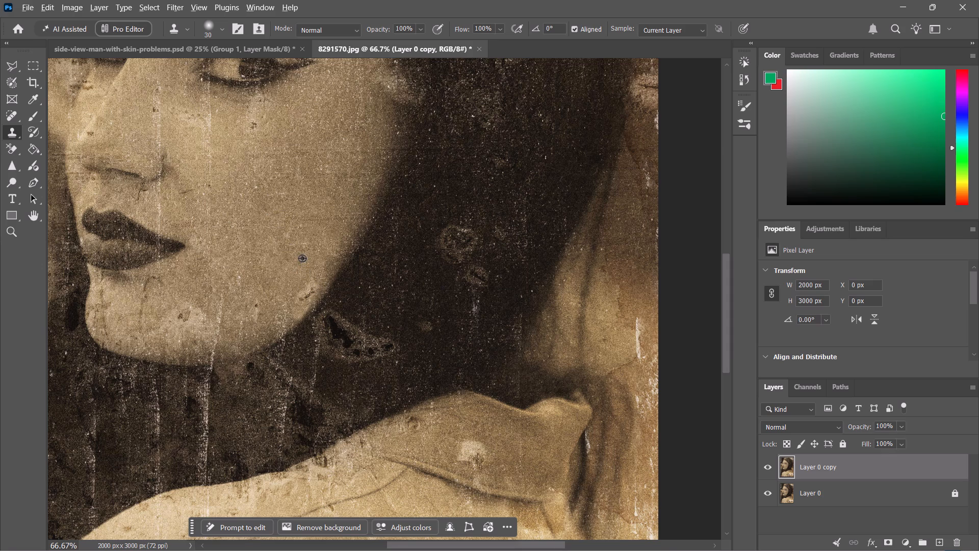
Sample clean skin on the lower cheek and clone it over the scratches and marks along the woman's jawline.
alt+click(302, 258)
drag(316, 282, 319, 291)
drag(319, 291, 351, 247)
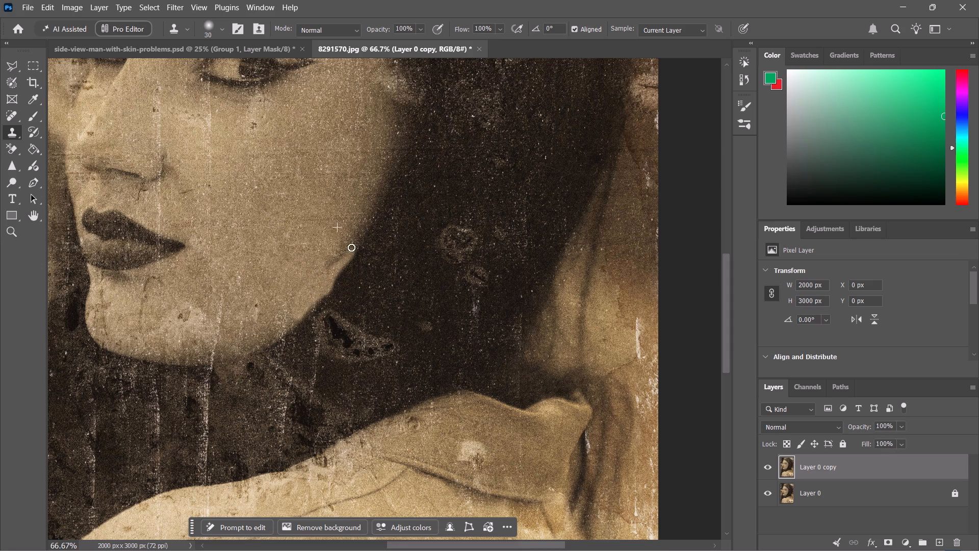
drag(351, 247, 314, 281)
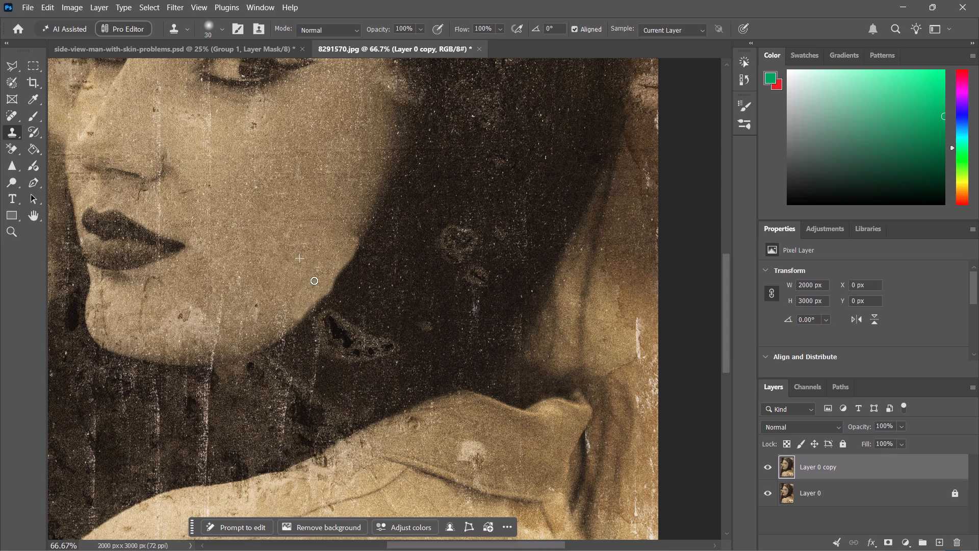
drag(314, 281, 279, 322)
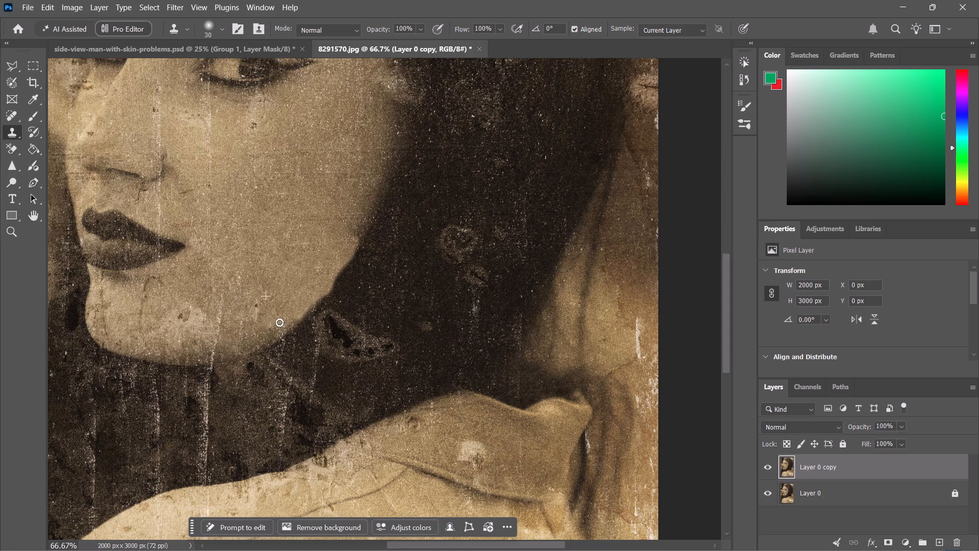
drag(279, 322, 279, 298)
drag(279, 298, 267, 331)
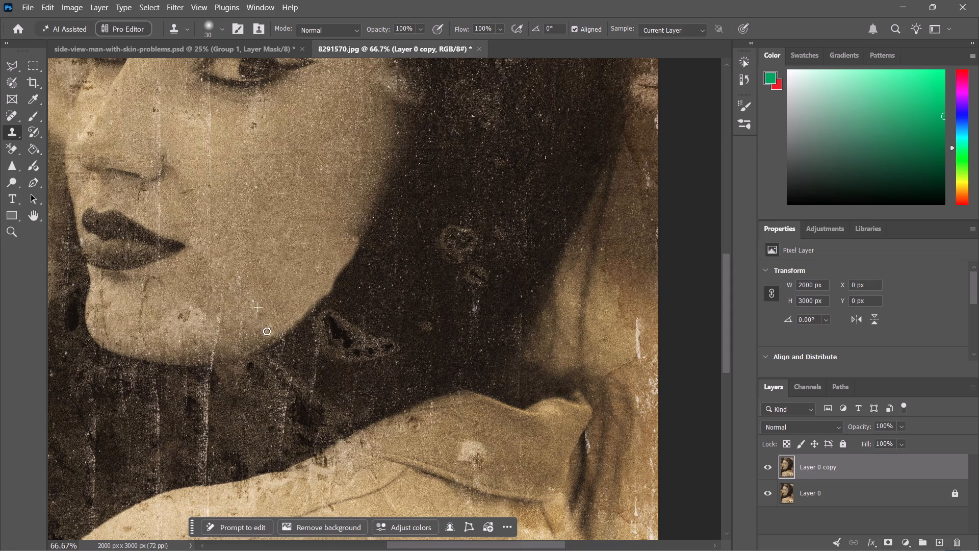
drag(267, 331, 269, 329)
Sample skin on the cheek beside the nose and clone it over the scratches between the mouth corner and jaw.
alt+click(225, 153)
drag(224, 314, 239, 288)
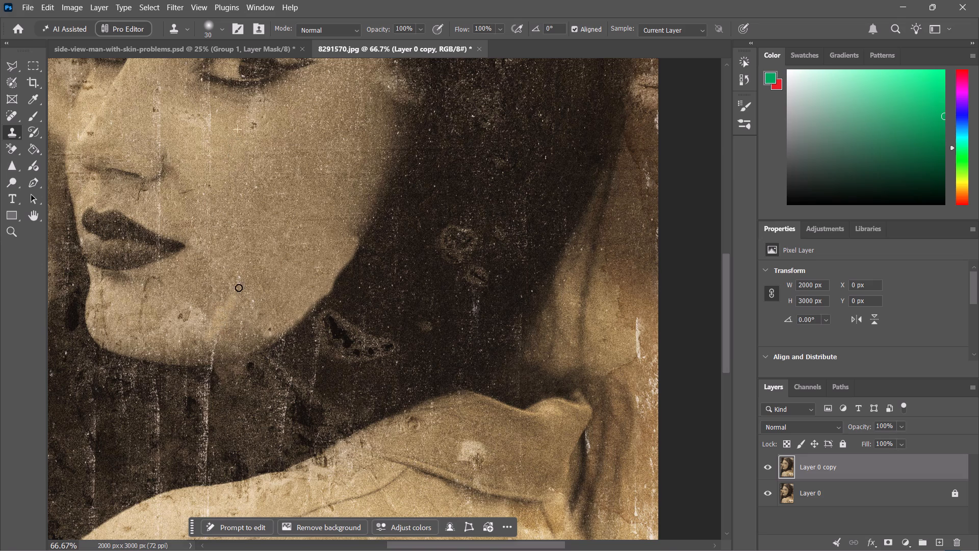
drag(239, 288, 252, 289)
drag(252, 289, 253, 300)
drag(253, 300, 243, 298)
alt+click(231, 156)
drag(254, 289, 245, 281)
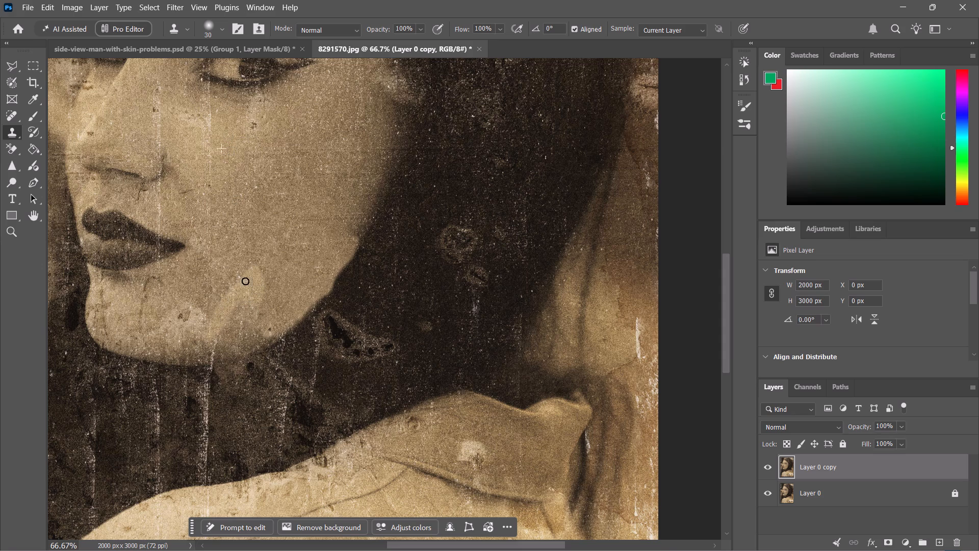
drag(245, 281, 274, 263)
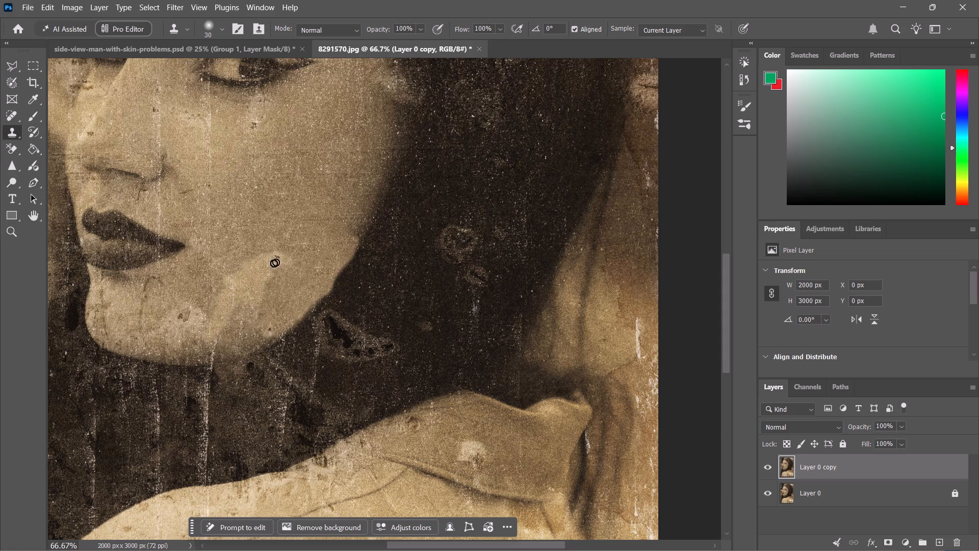
drag(274, 263, 258, 237)
Enlarge the clone brush to 80 and clone skin from beside the nose across the lower cheek and chin.
text(]])
drag(258, 237, 251, 259)
key(bracketright)
text(]])
text(]]]]]]])
alt+click(236, 148)
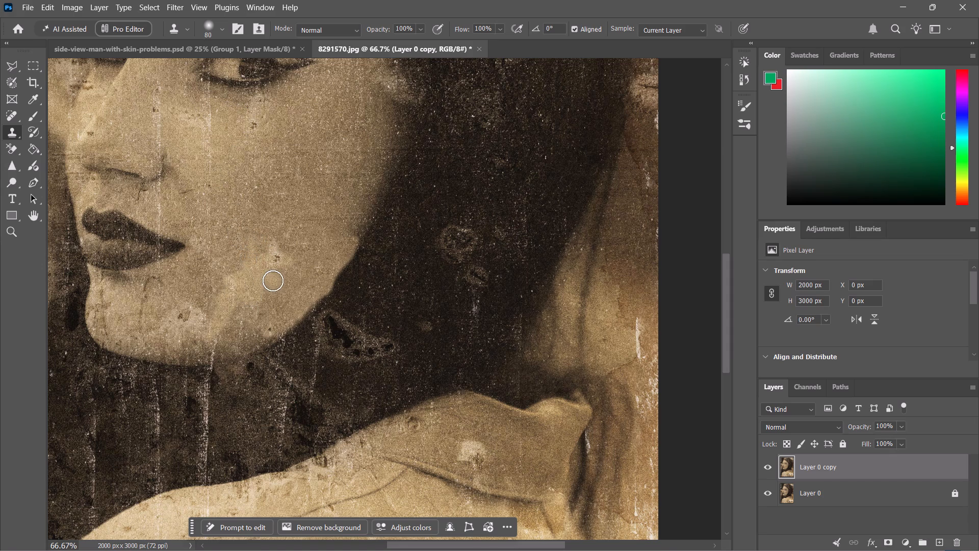
drag(274, 281, 244, 257)
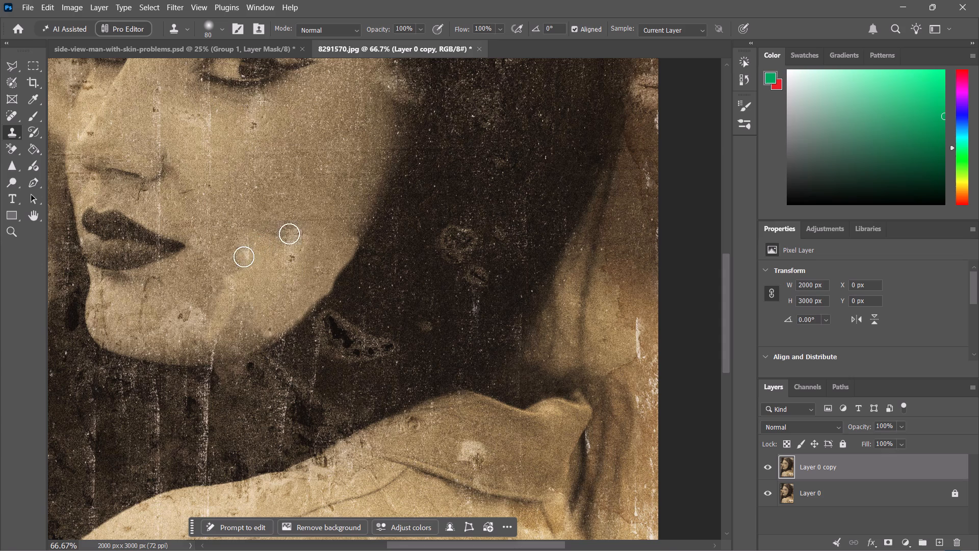
drag(244, 257, 151, 300)
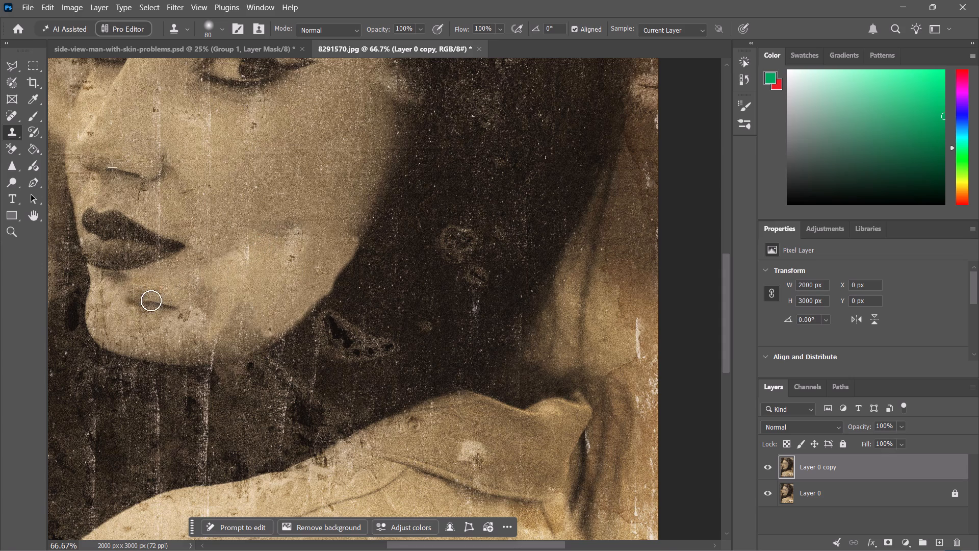
drag(151, 300, 249, 273)
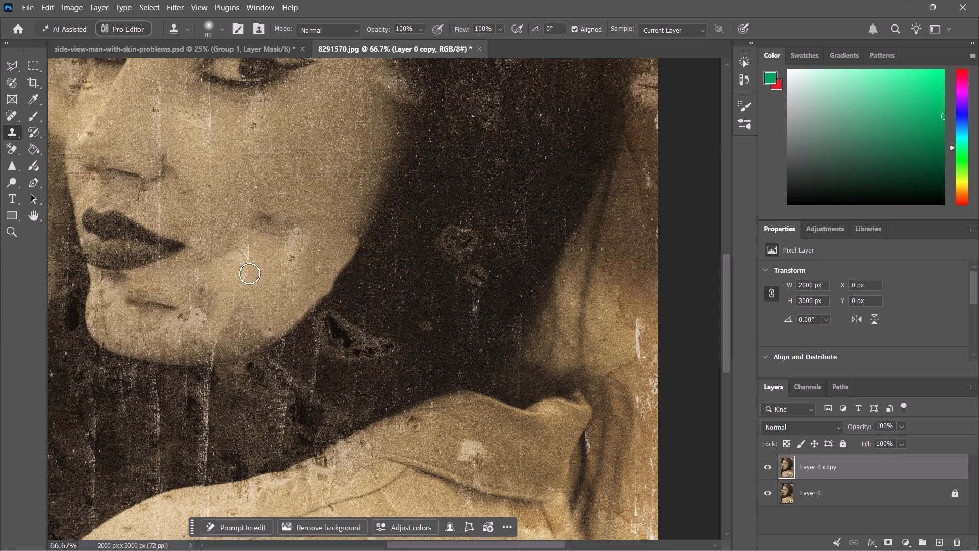
drag(249, 273, 249, 274)
Resample the cheek beside the nose and clone it over the dark streak on the chin and the uneven lower cheek.
alt+click(229, 157)
drag(159, 302, 148, 306)
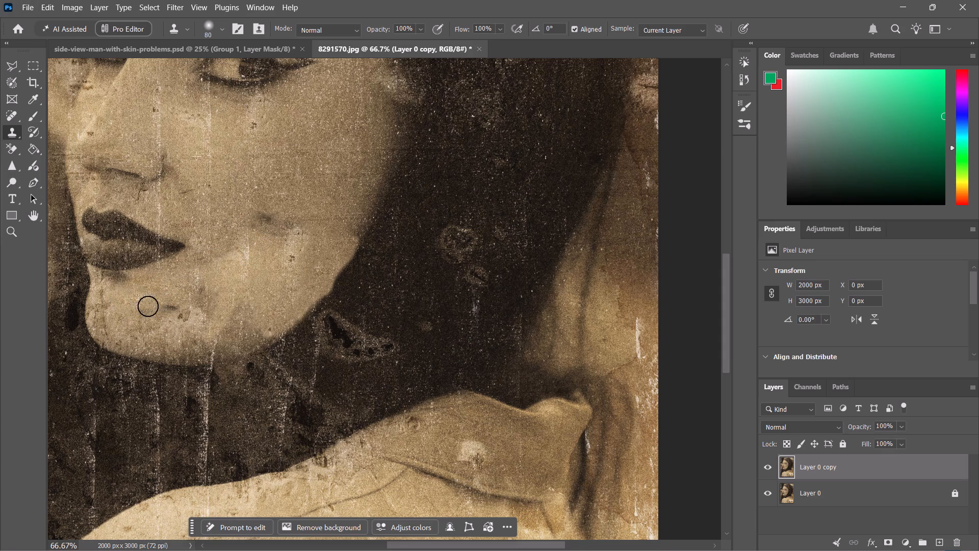
drag(148, 306, 233, 271)
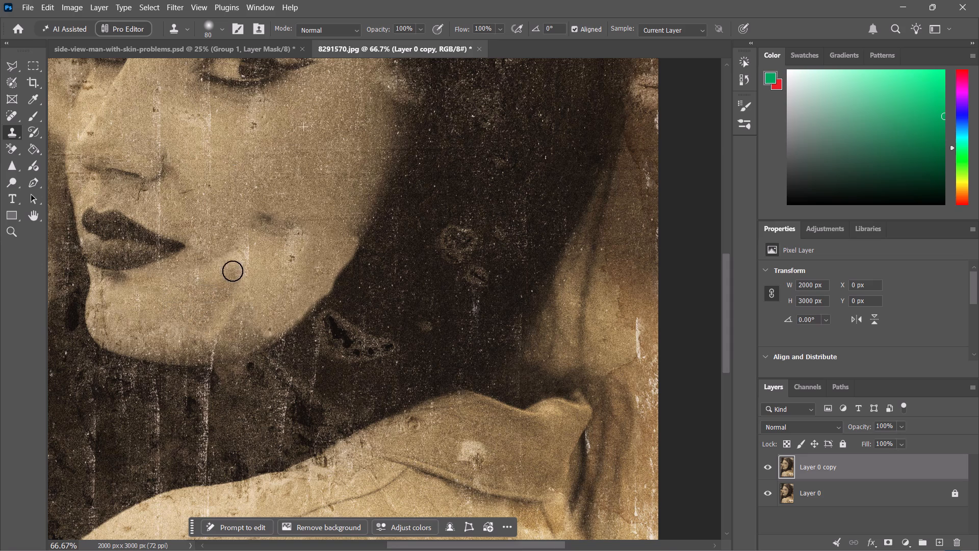
drag(233, 271, 223, 267)
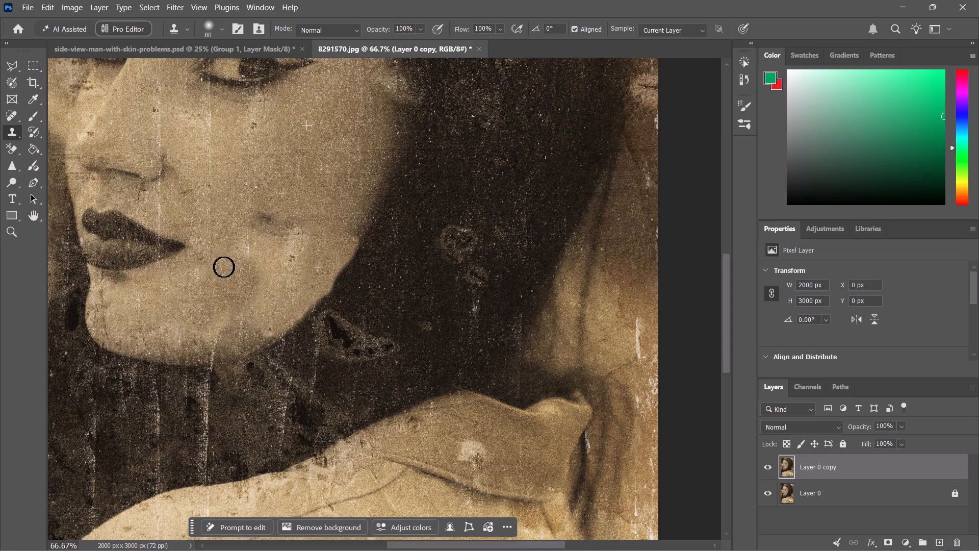
drag(223, 267, 170, 284)
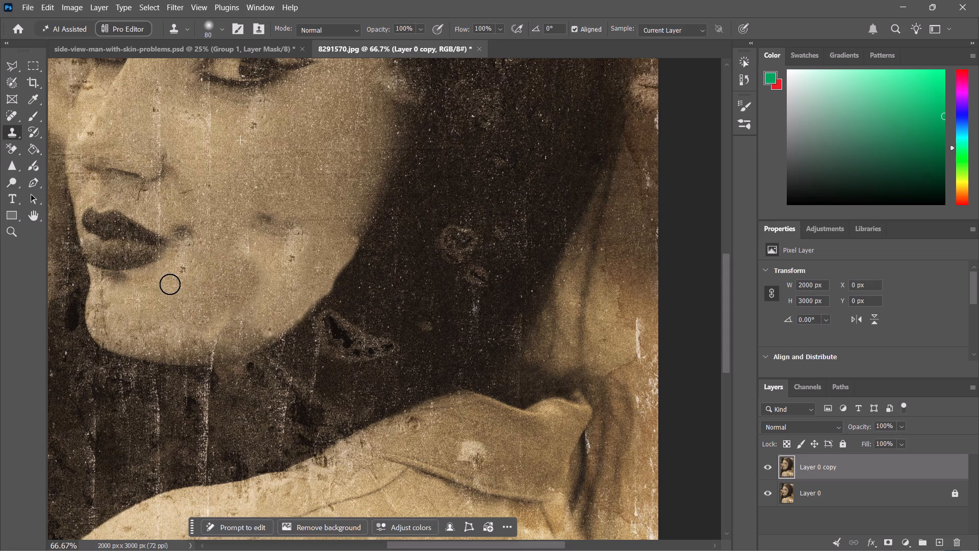
drag(170, 284, 167, 288)
Resample the upper cheek and clone over the small dark marks below the mouth corner and the smudge beside the lips.
alt+click(225, 142)
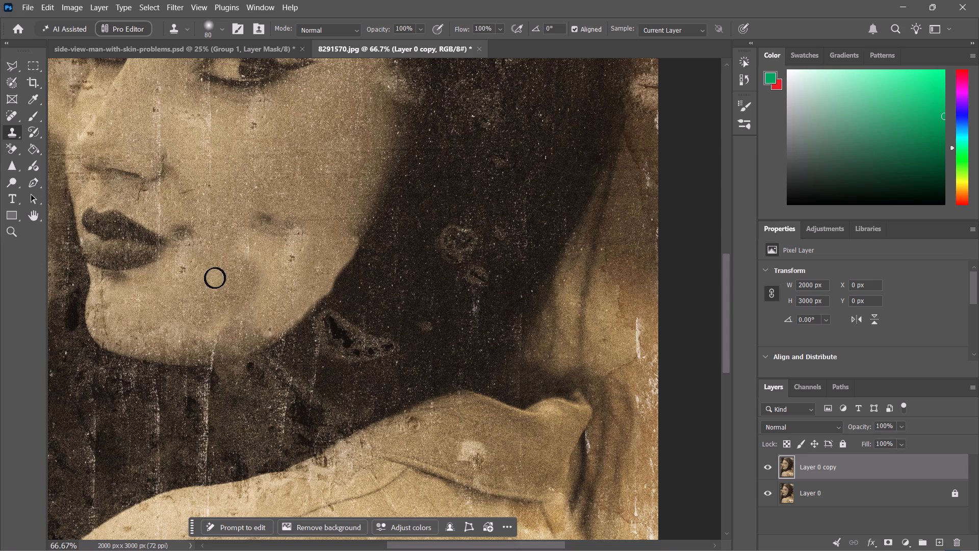
click(215, 278)
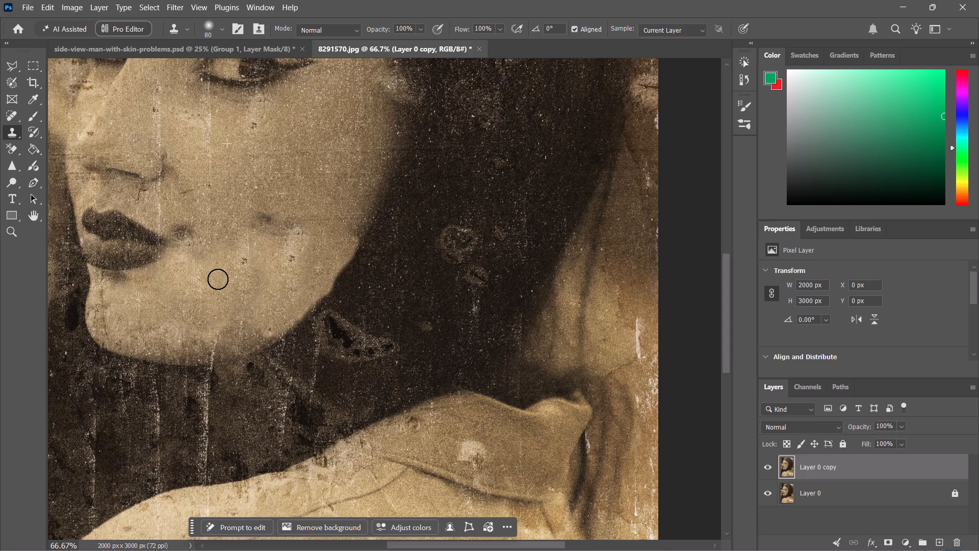
alt+click(219, 135)
click(242, 265)
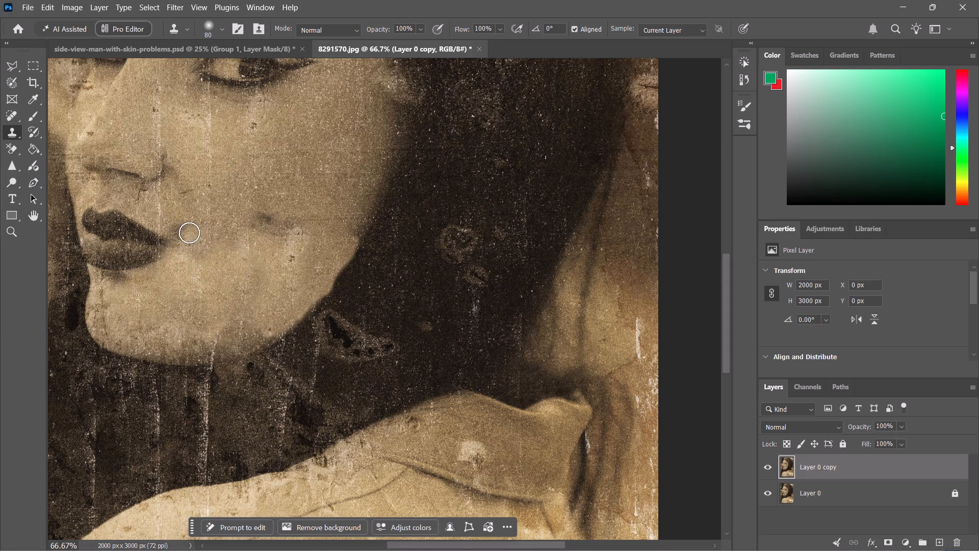
click(186, 236)
click(175, 228)
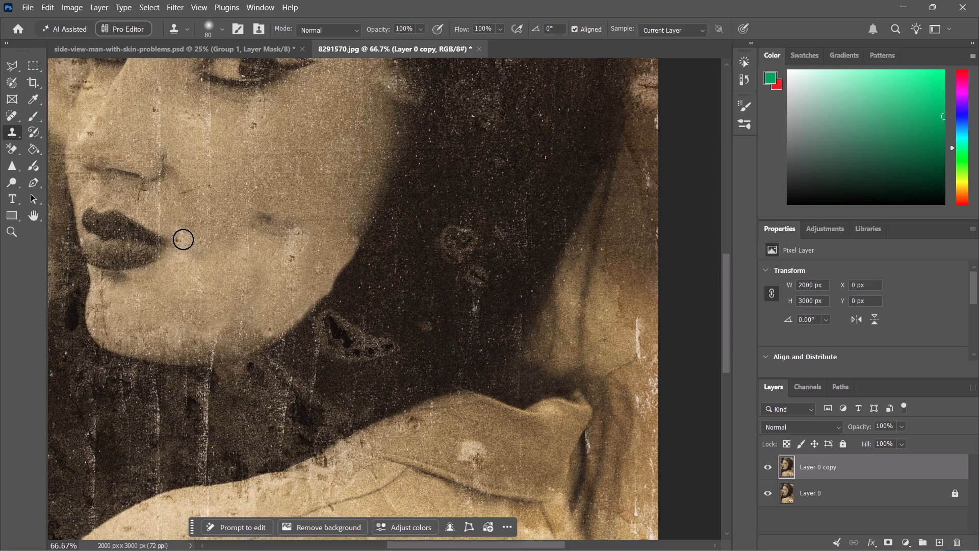
click(176, 240)
Sample clean upper-cheek skin and clone it over the dark smudge and adjacent pale patch on the mid-cheek.
alt+click(221, 144)
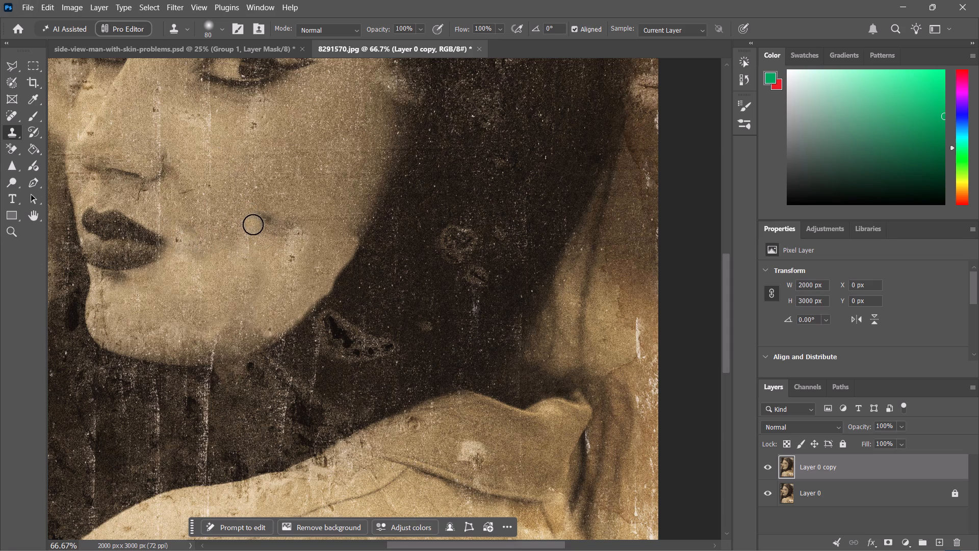
drag(269, 220, 256, 221)
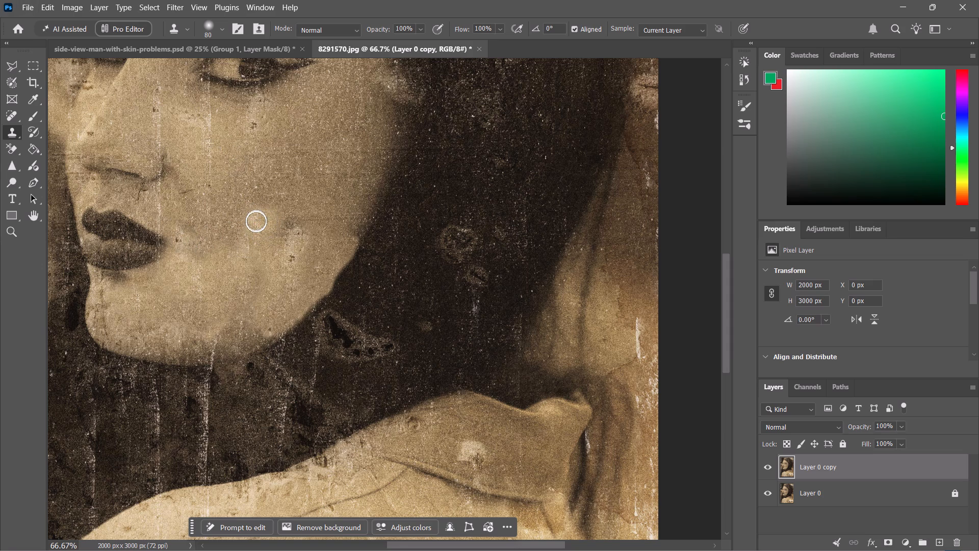
drag(256, 221, 299, 236)
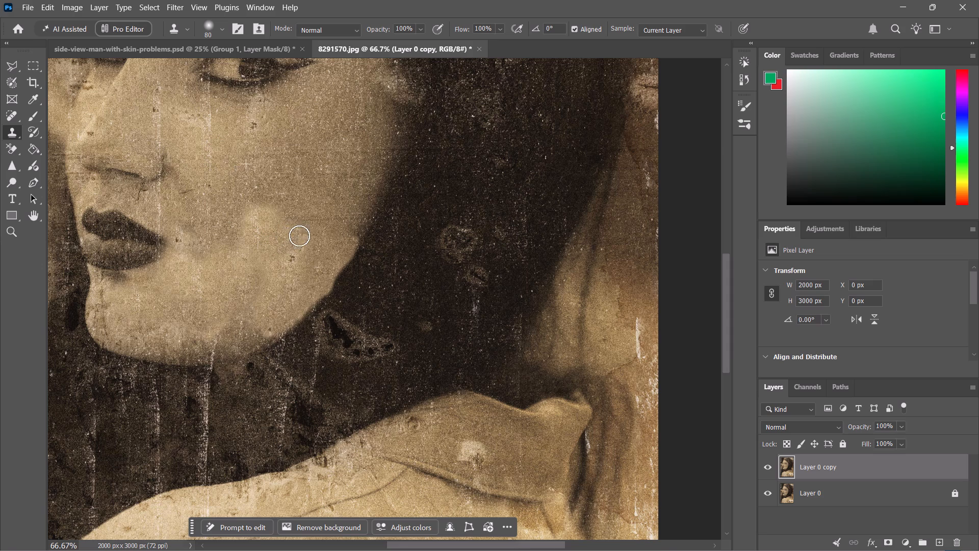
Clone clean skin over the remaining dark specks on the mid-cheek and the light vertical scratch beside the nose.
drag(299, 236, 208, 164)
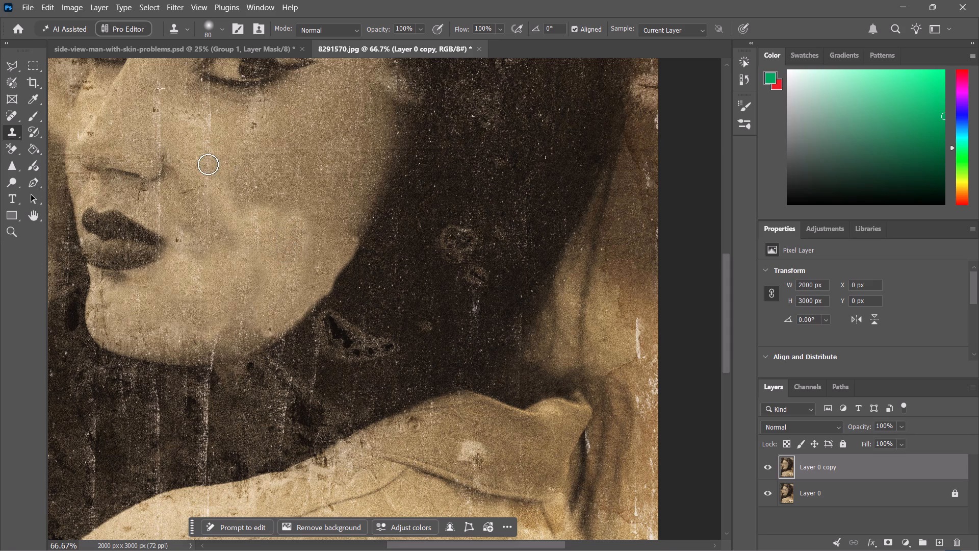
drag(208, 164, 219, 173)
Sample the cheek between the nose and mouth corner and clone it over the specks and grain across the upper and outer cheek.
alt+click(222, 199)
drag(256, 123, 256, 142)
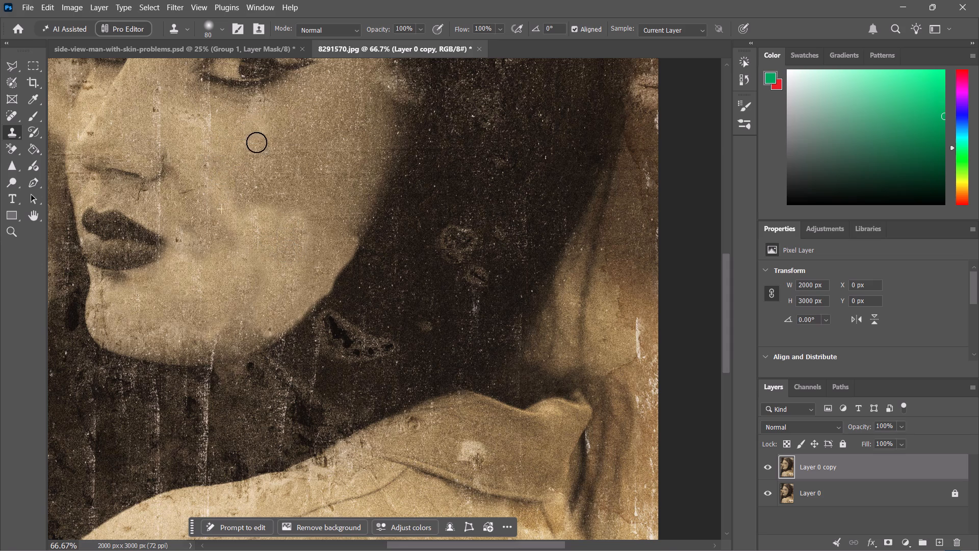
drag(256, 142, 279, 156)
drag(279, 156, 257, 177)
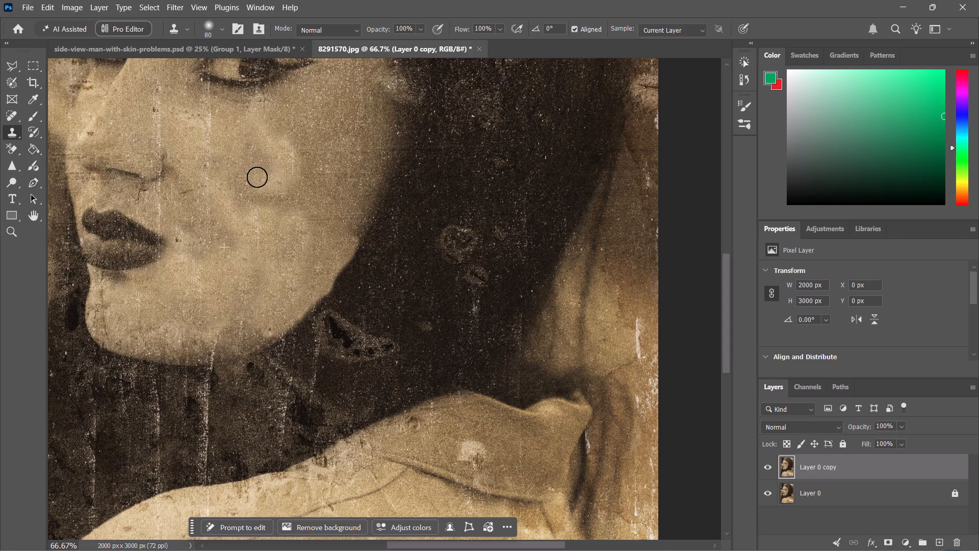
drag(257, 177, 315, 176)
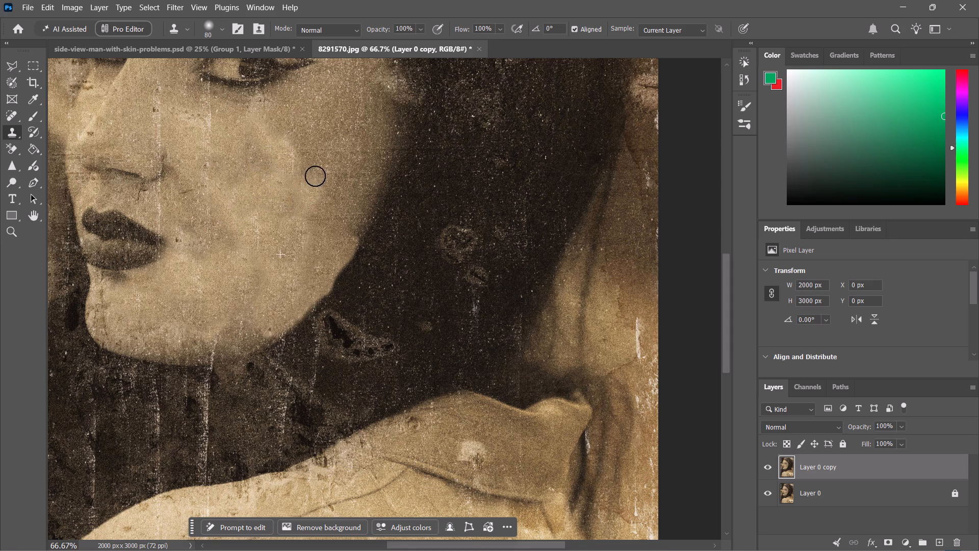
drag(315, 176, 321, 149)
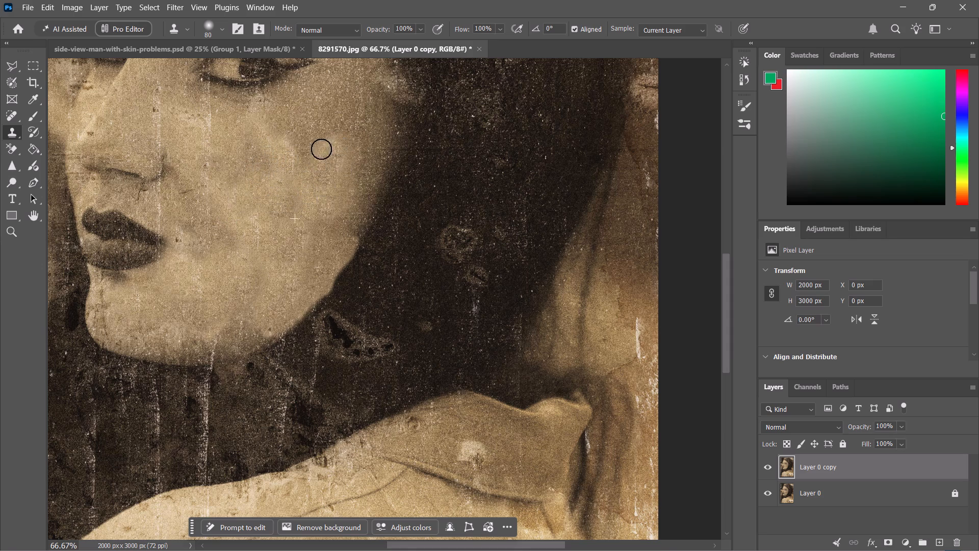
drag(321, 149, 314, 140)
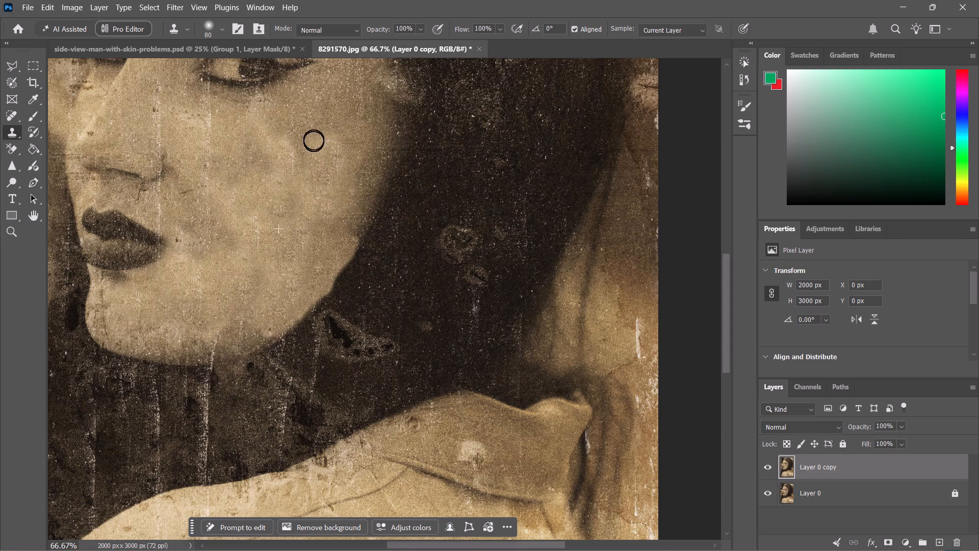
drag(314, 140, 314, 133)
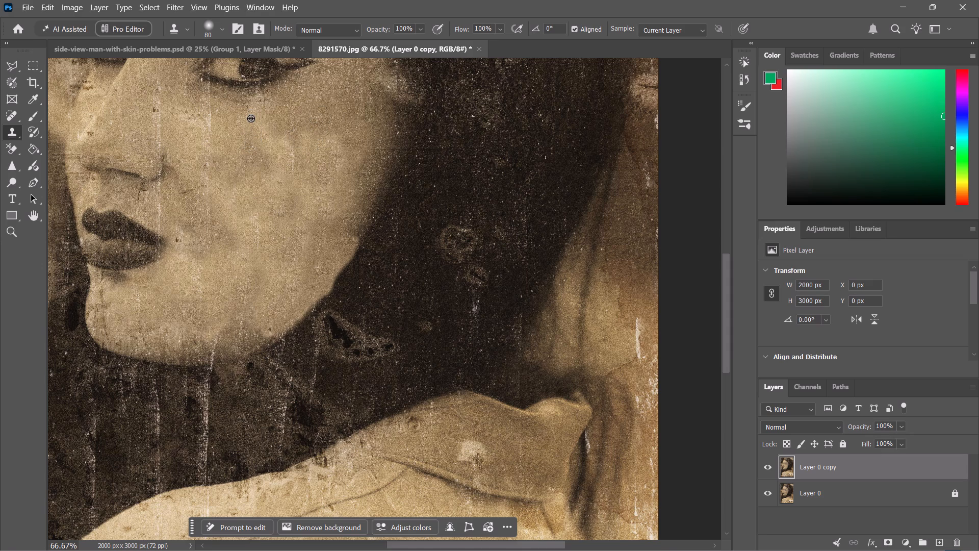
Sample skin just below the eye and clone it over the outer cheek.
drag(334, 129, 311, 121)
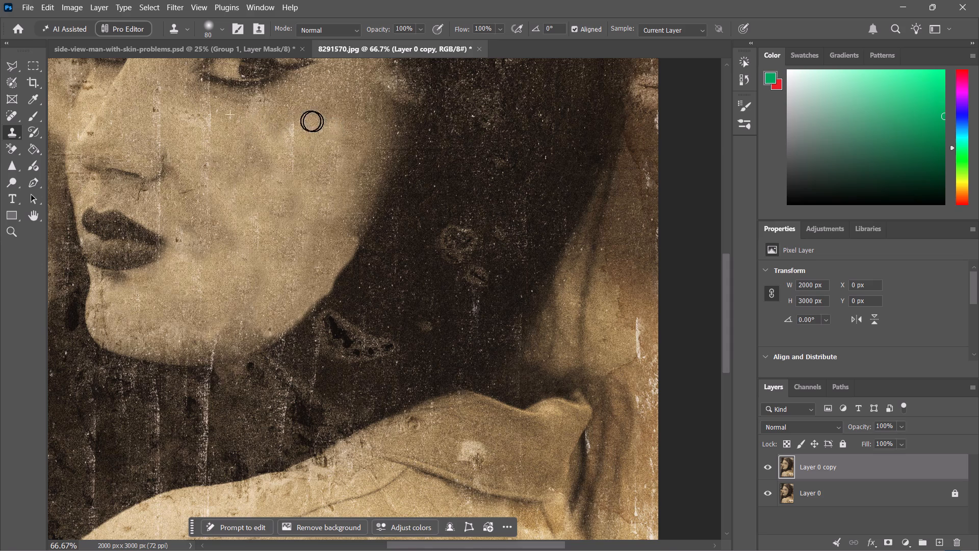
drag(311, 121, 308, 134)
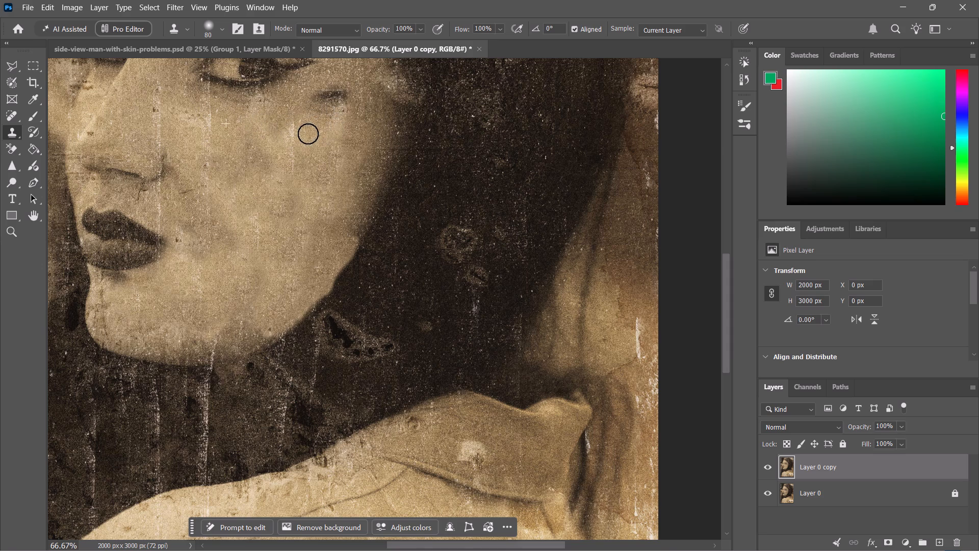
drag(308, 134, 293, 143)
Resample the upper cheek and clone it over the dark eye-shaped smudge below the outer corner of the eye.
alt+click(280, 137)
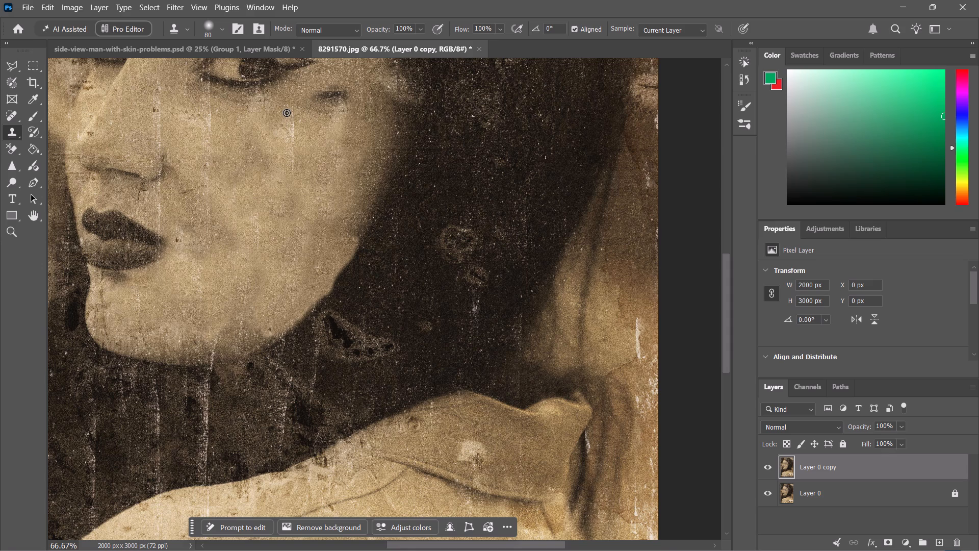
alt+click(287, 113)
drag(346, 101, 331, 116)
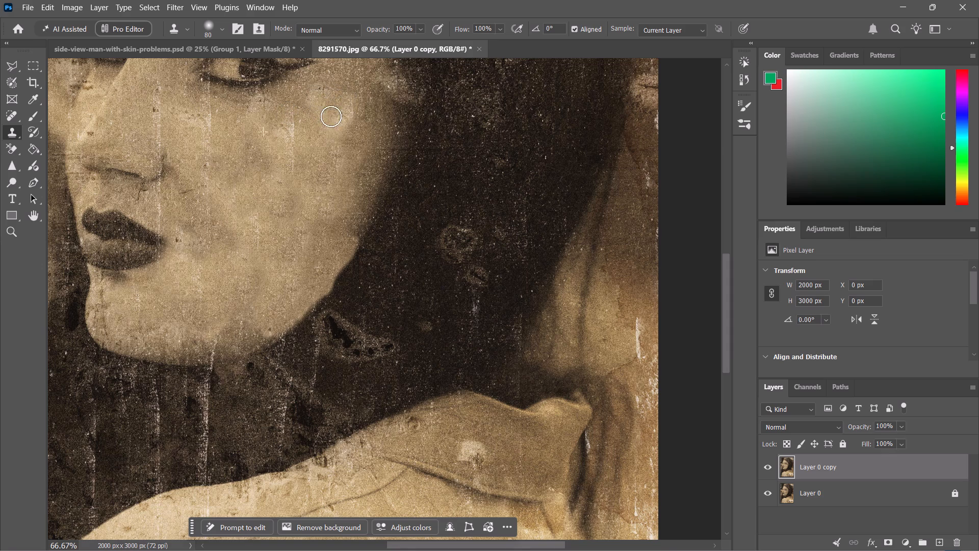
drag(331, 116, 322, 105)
Delete the retouched Layer 0 copy and duplicate the original Layer 0 to restart the retouching on a fresh copy.
click(823, 465)
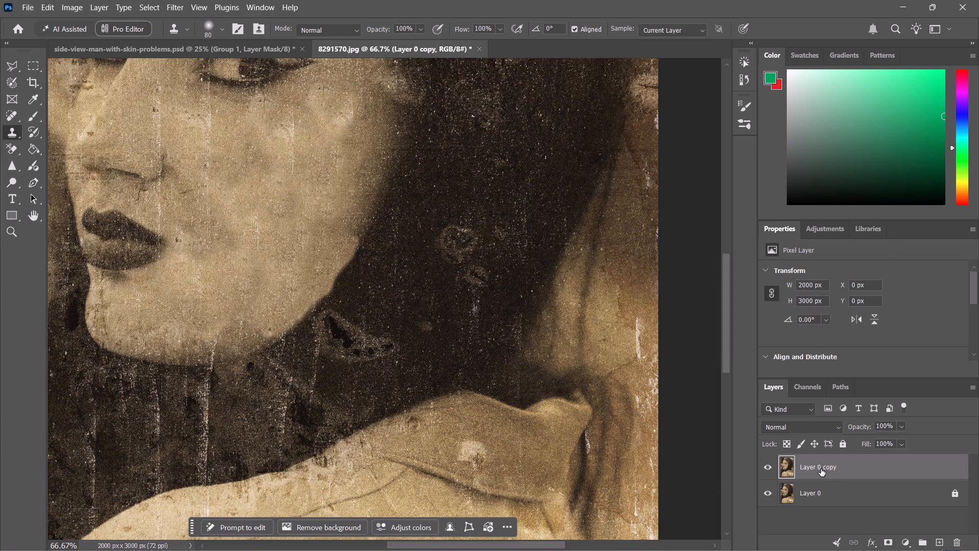
key(Delete)
click(825, 467)
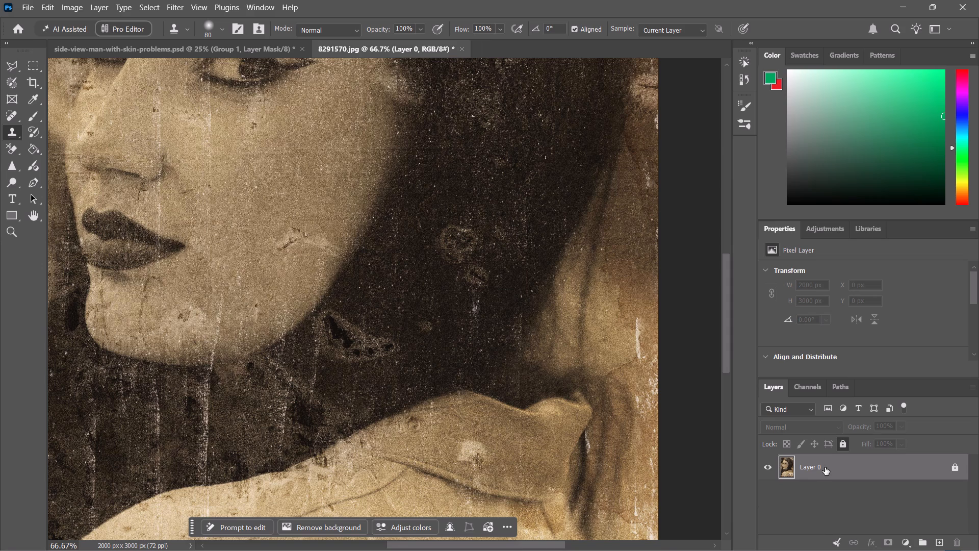
key(ctrl+j)
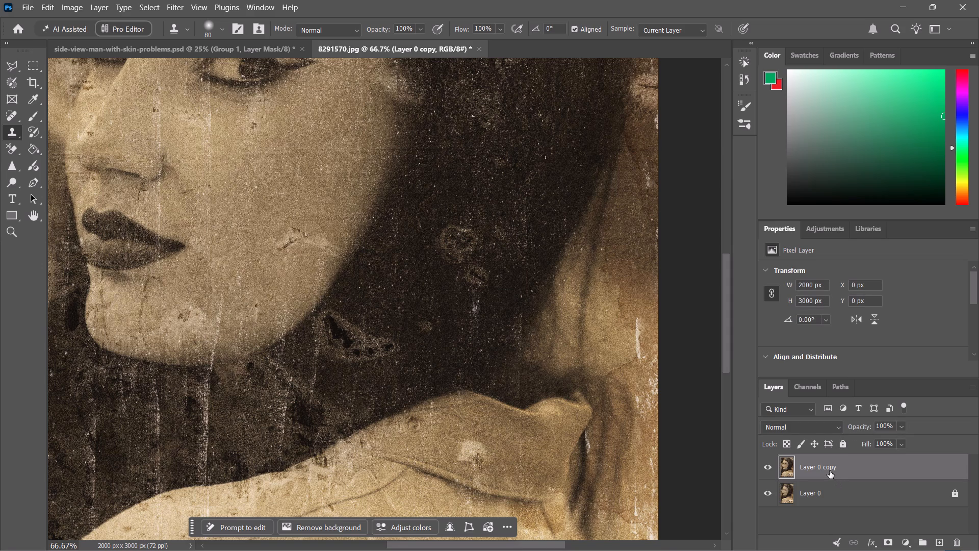
click(828, 469)
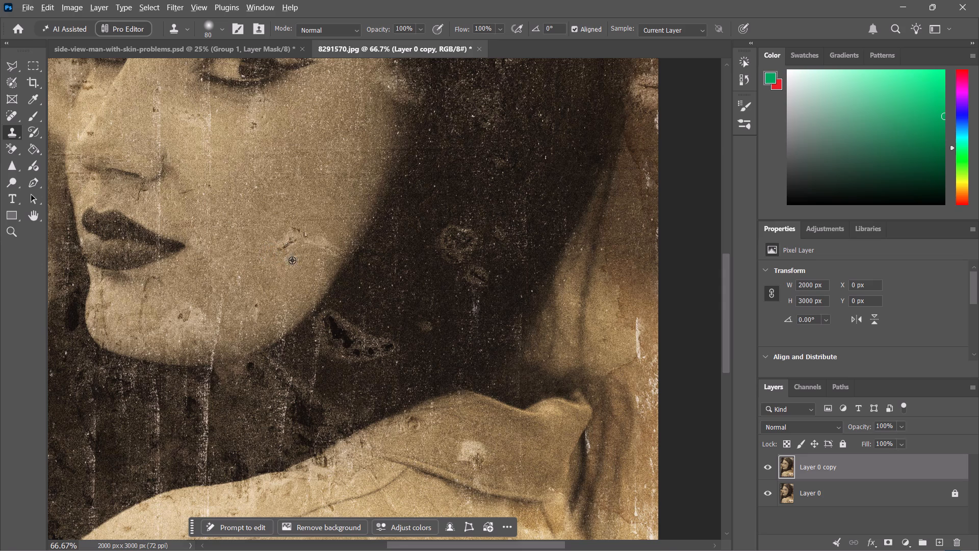
Sample clean skin around the mid-cheek scratch and clone it over the dark scratch and the pale streak running toward the jawline.
alt+click(301, 262)
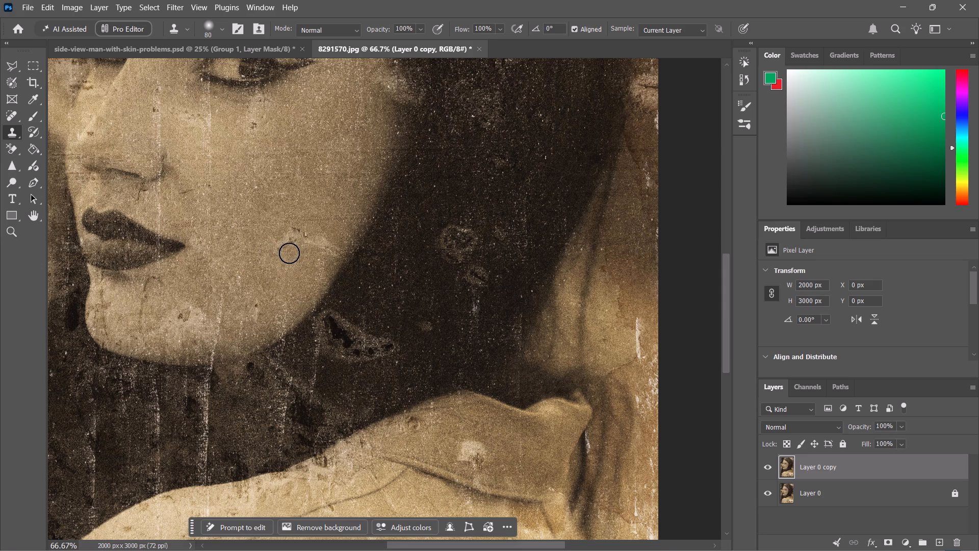
click(287, 249)
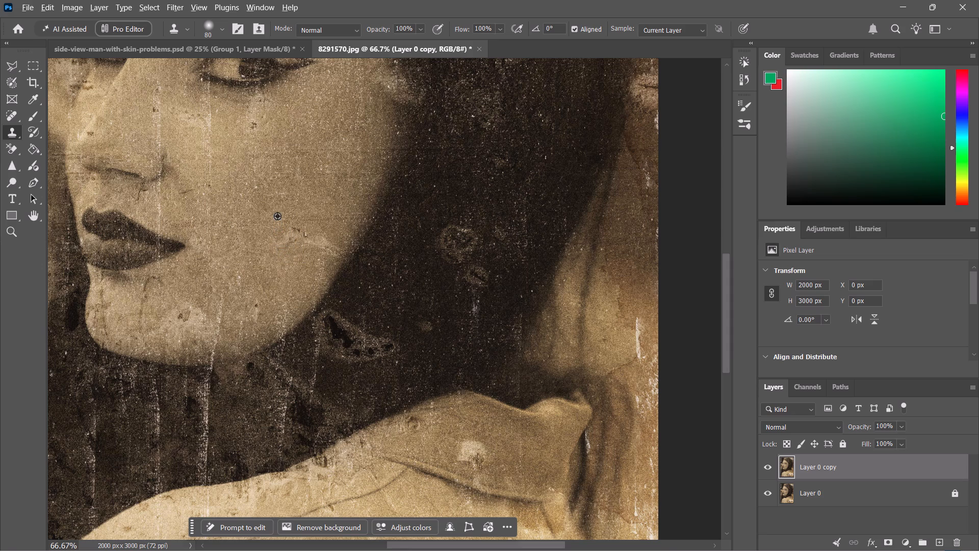
alt+click(277, 216)
drag(280, 242, 295, 242)
drag(295, 242, 331, 248)
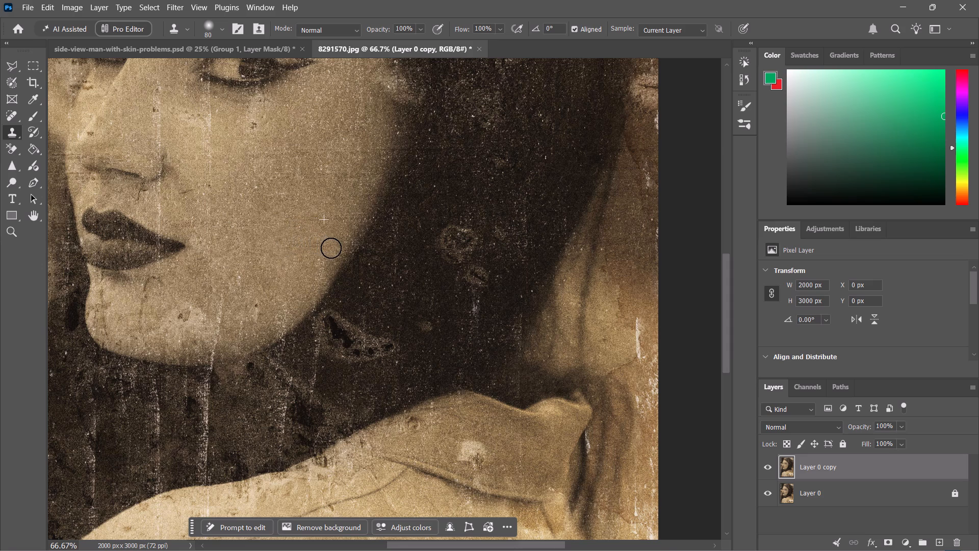
drag(331, 248, 337, 252)
drag(337, 252, 312, 244)
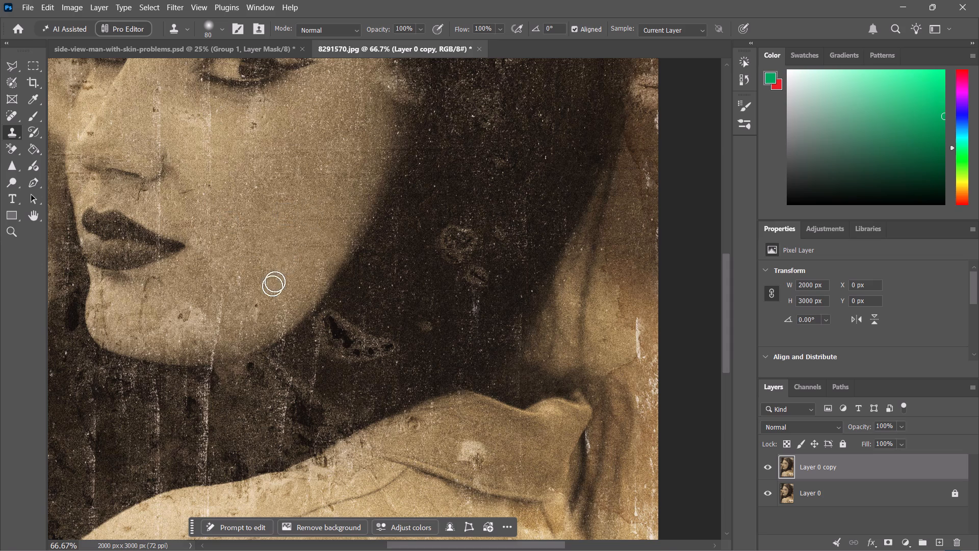
Resample clean cheek skin as needed and clone it over the vertical scratch above the chin and the small specks on the lower cheek.
alt+click(286, 254)
drag(219, 299, 218, 321)
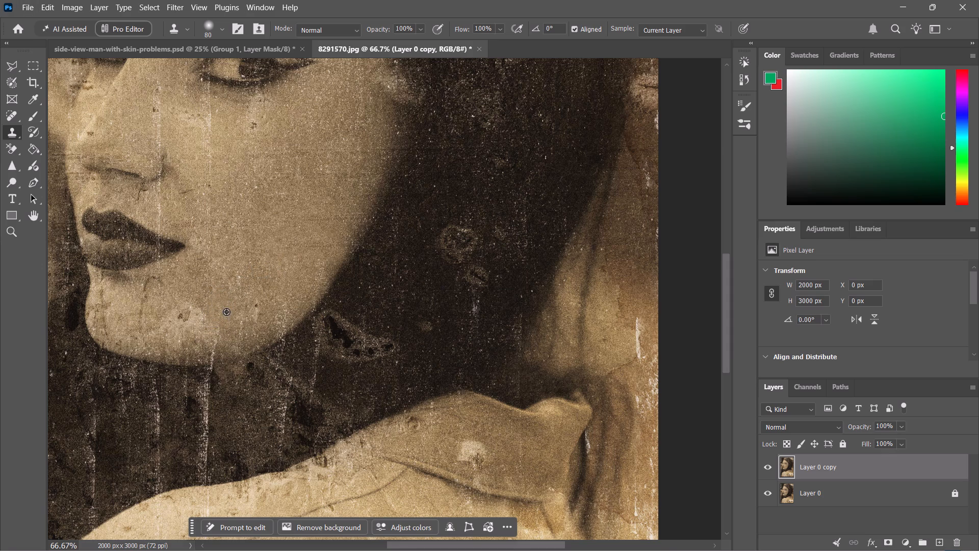
alt+click(232, 239)
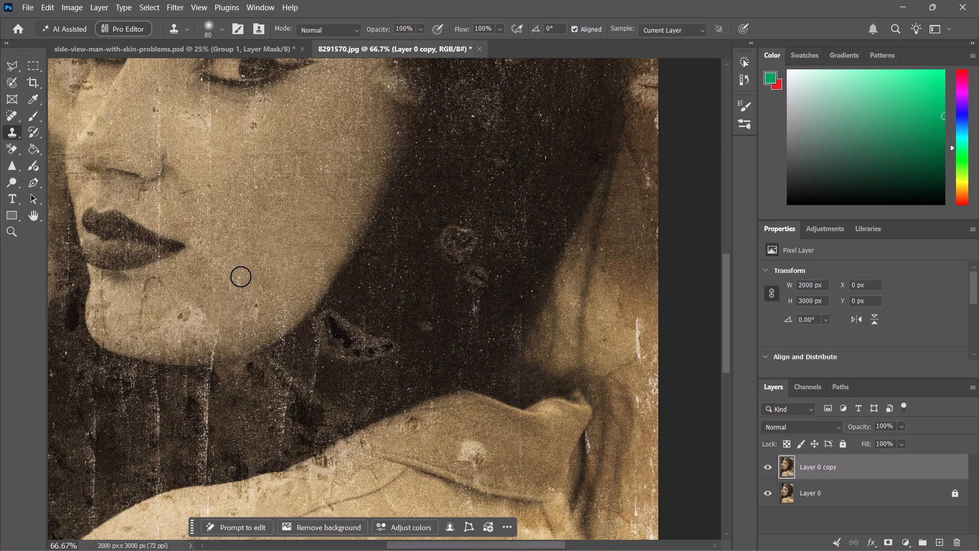
click(239, 275)
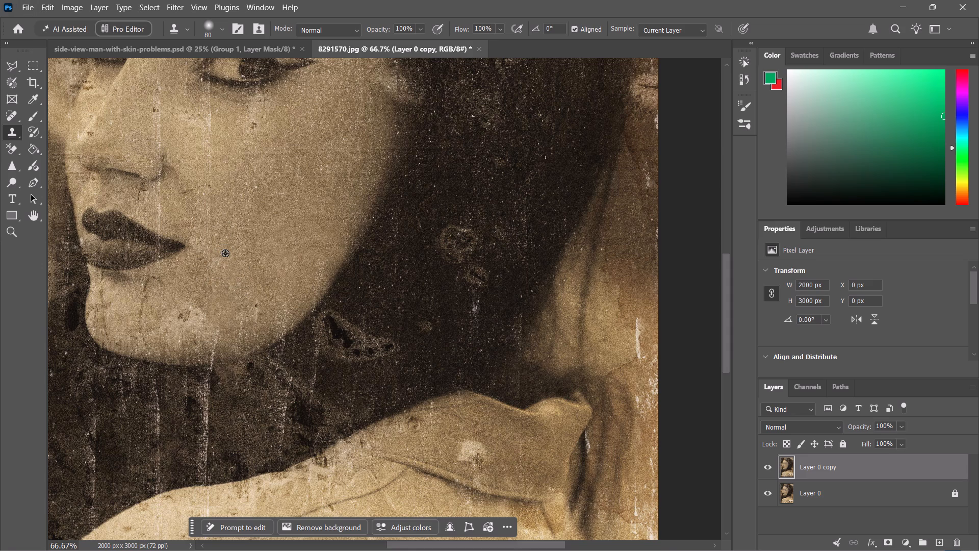
alt+click(225, 253)
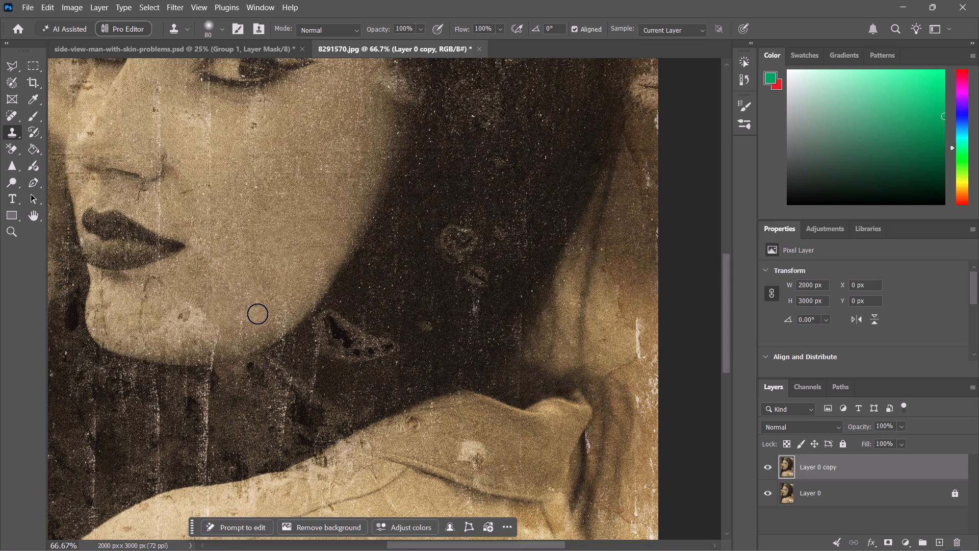
click(257, 311)
alt+click(270, 238)
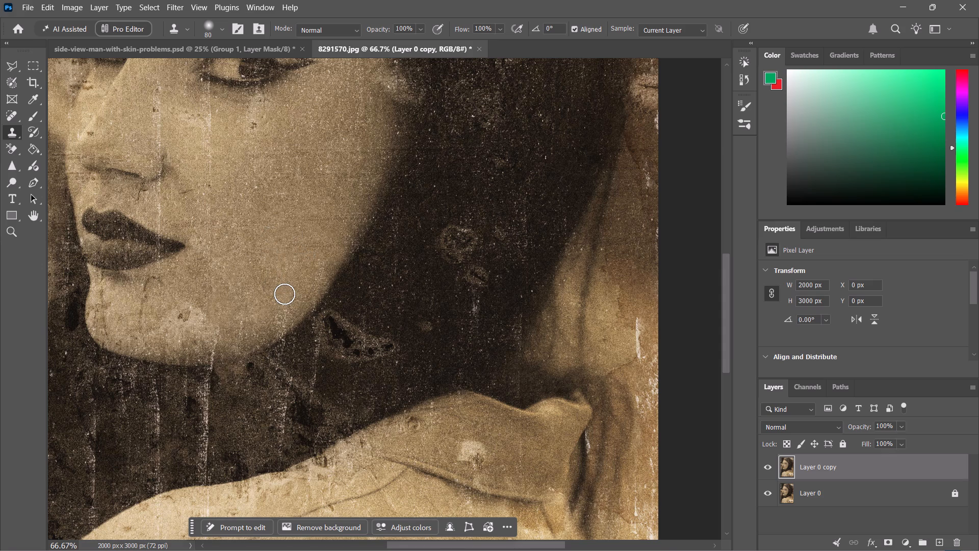
click(286, 294)
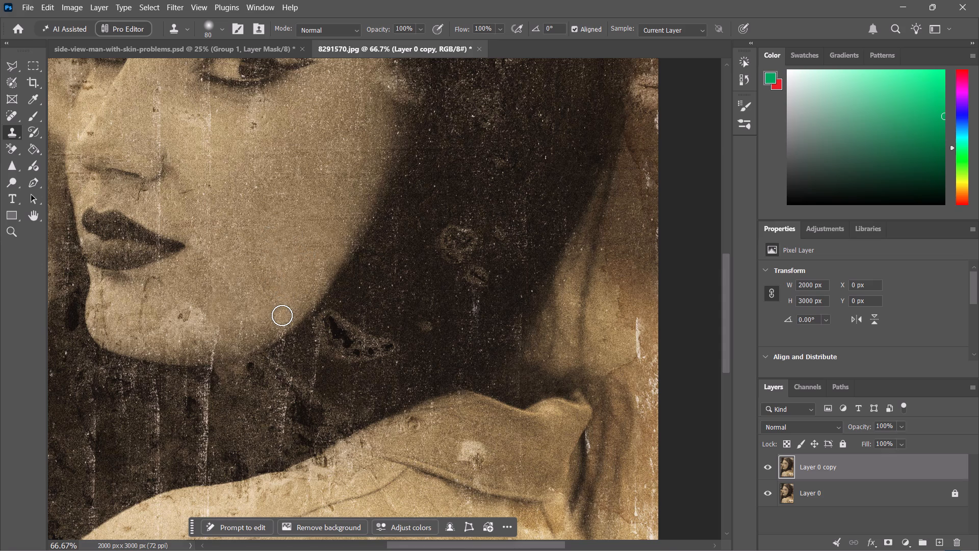
Clone clean skin over the remaining mark on the lower cheek near the jawline.
click(282, 315)
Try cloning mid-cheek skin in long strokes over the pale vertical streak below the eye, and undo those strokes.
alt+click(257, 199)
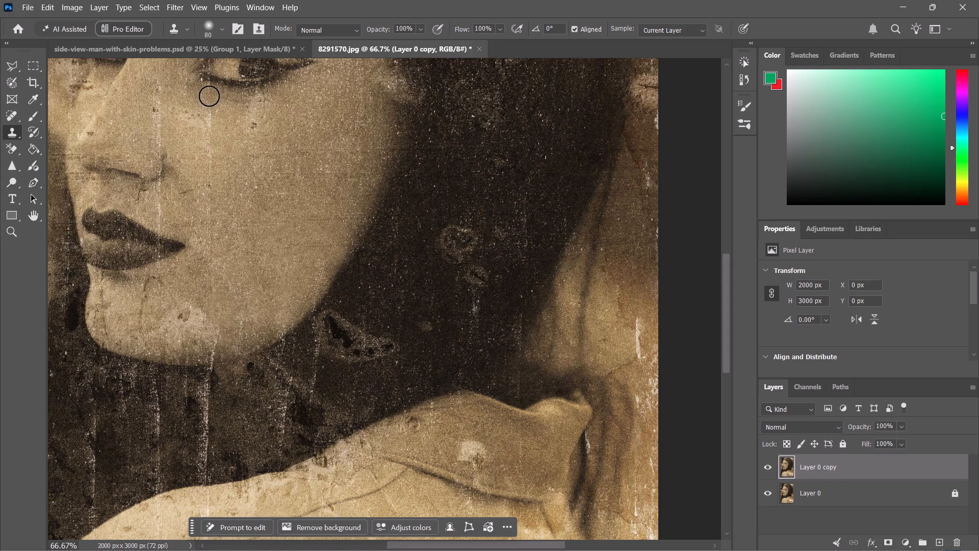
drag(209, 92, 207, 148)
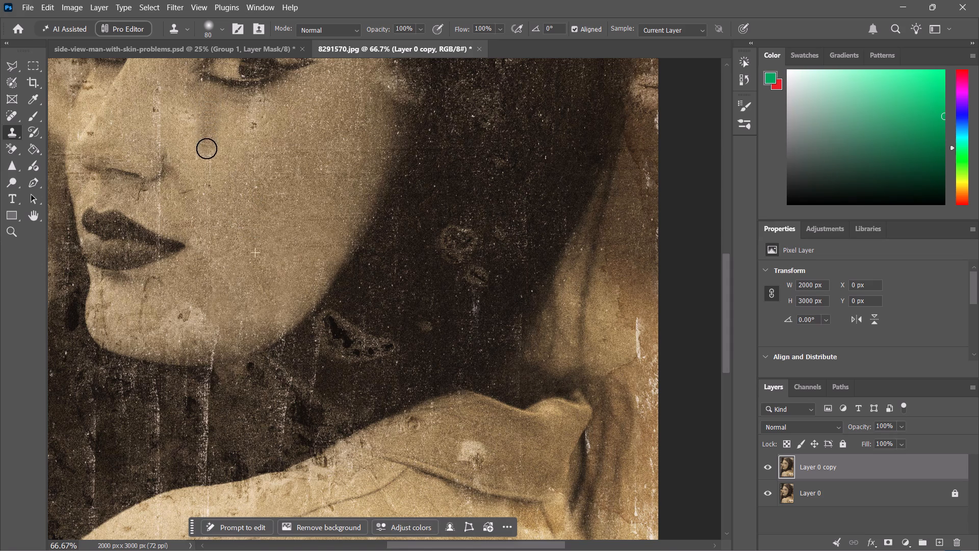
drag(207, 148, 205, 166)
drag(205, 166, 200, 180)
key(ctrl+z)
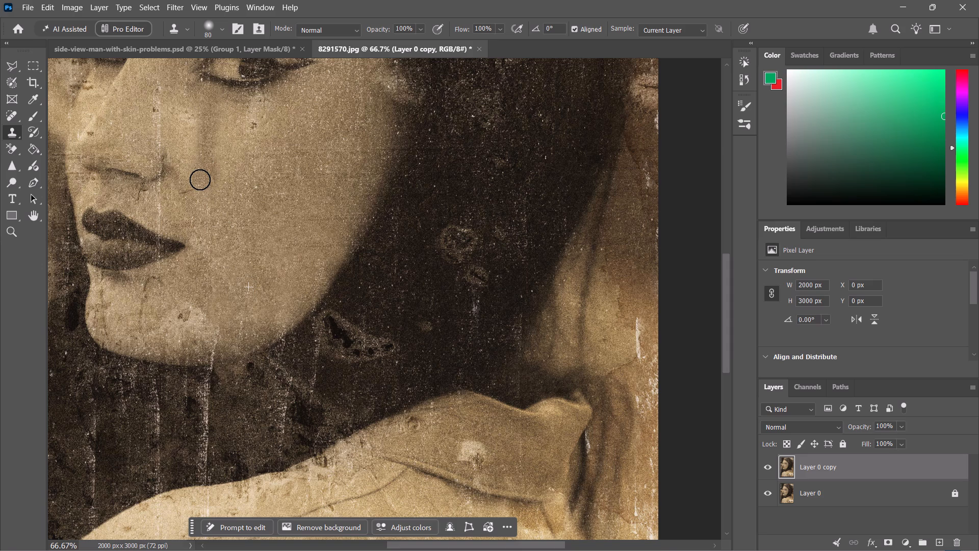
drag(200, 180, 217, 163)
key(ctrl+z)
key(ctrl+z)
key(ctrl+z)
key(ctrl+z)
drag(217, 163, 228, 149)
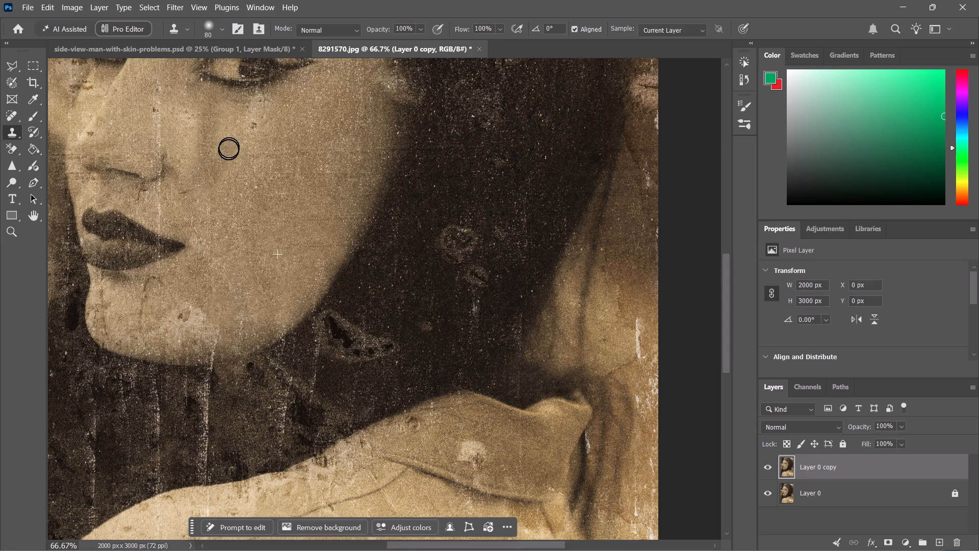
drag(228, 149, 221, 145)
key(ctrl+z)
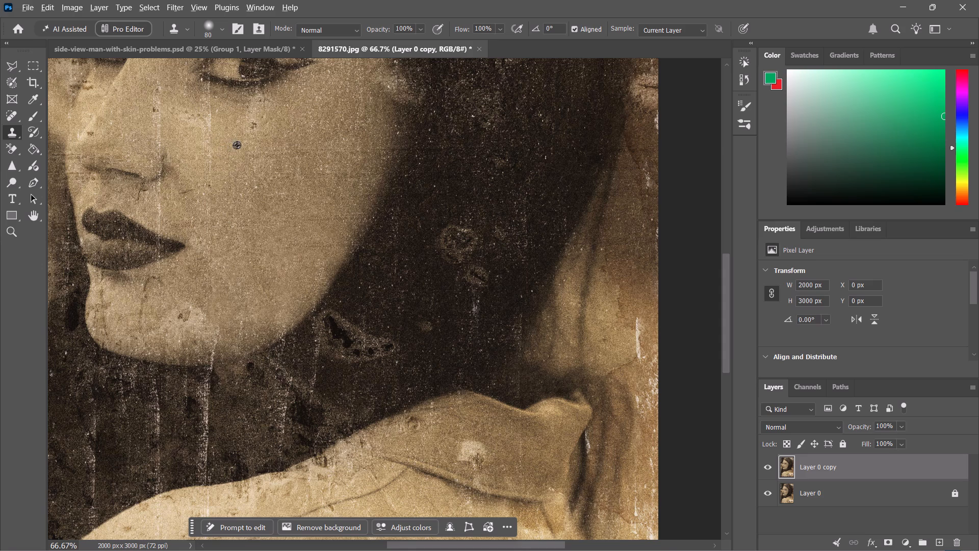
Repeatedly sample skin just beside the pale vertical streak and clone it over the streak from below the eye down past nostril level.
alt+click(230, 144)
click(211, 115)
alt+click(222, 133)
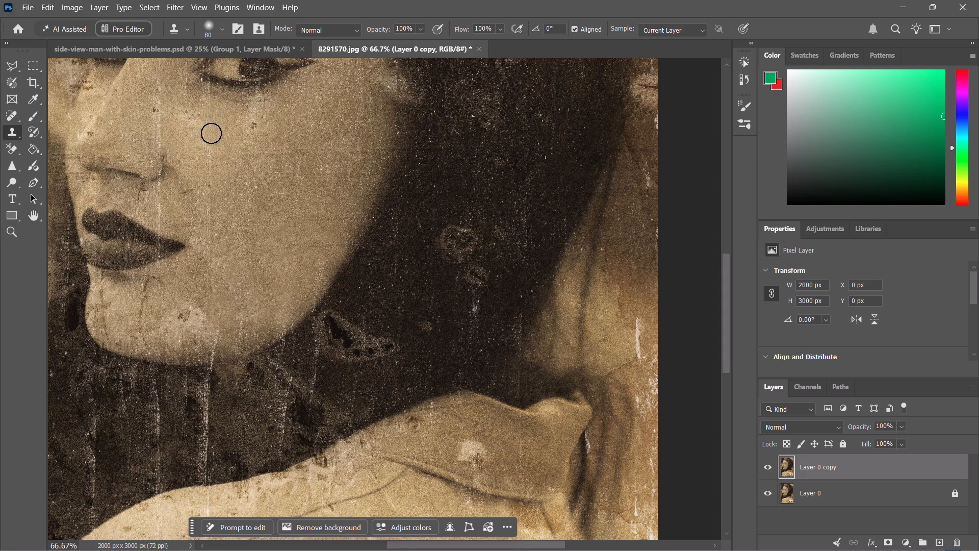
click(209, 132)
alt+click(228, 132)
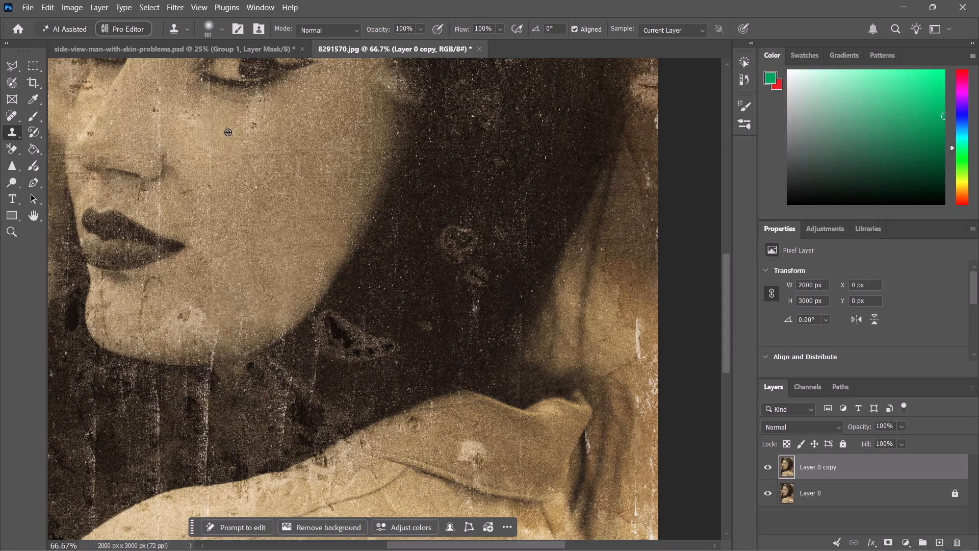
click(210, 148)
alt+click(236, 141)
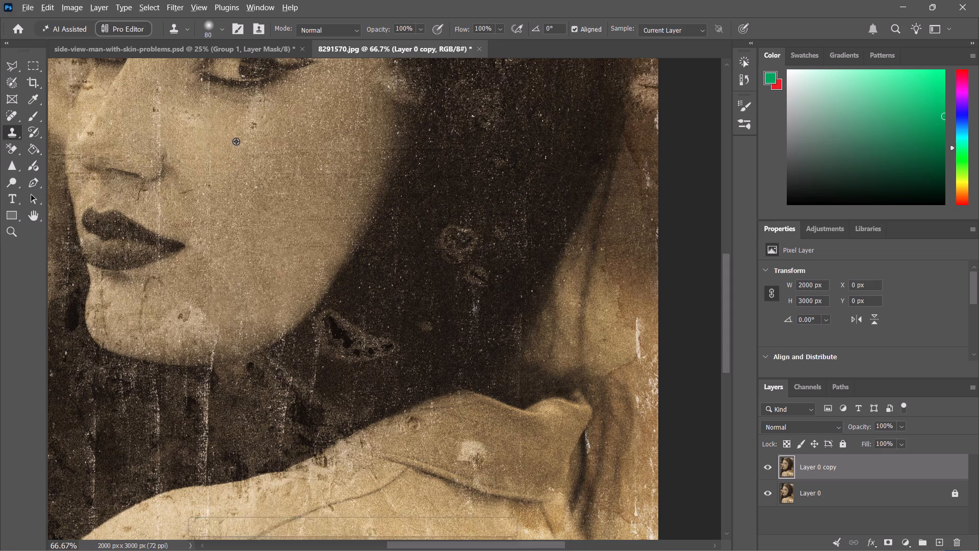
click(207, 159)
alt+click(230, 155)
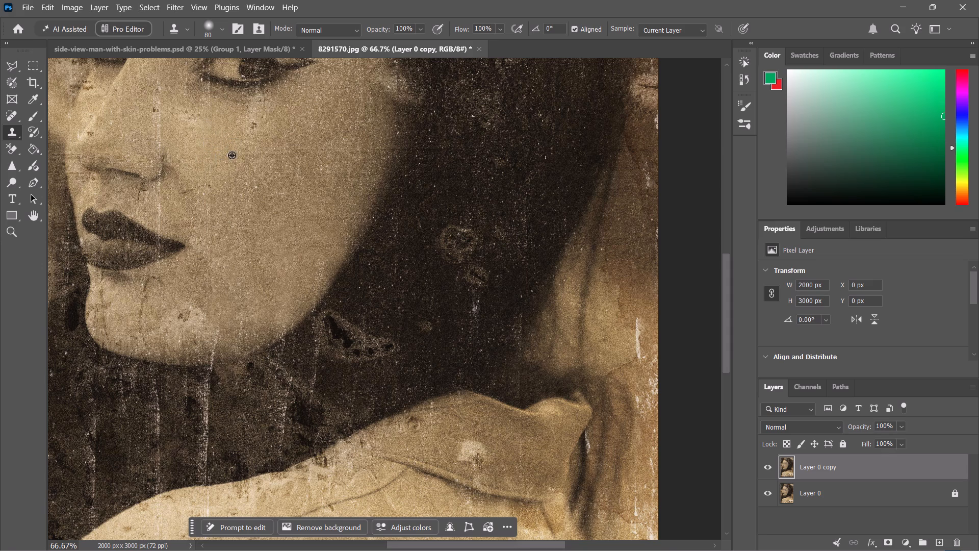
click(211, 185)
Resample upper-cheek skin and clone it over the leftover specks around the streak and the dark mark below the eye.
alt+click(222, 135)
click(194, 122)
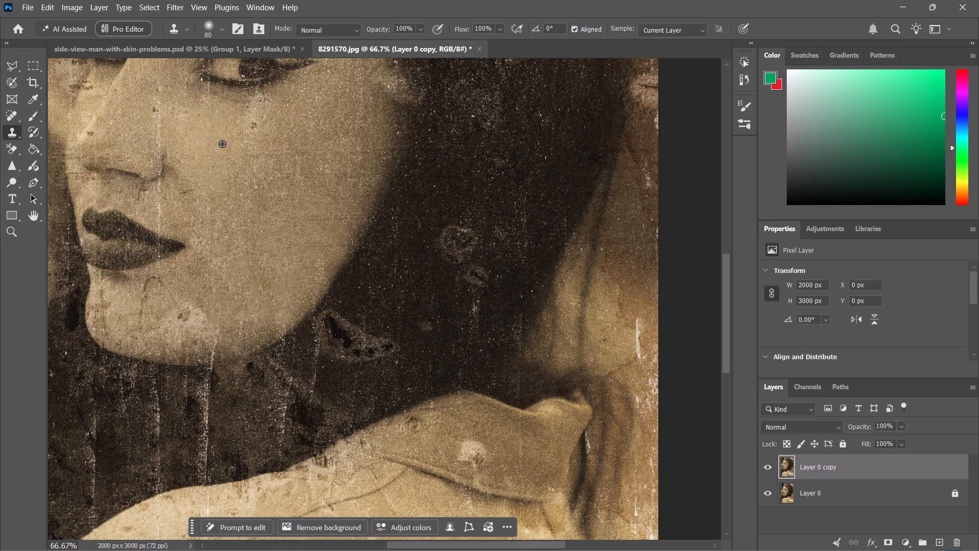
alt+click(222, 144)
click(194, 114)
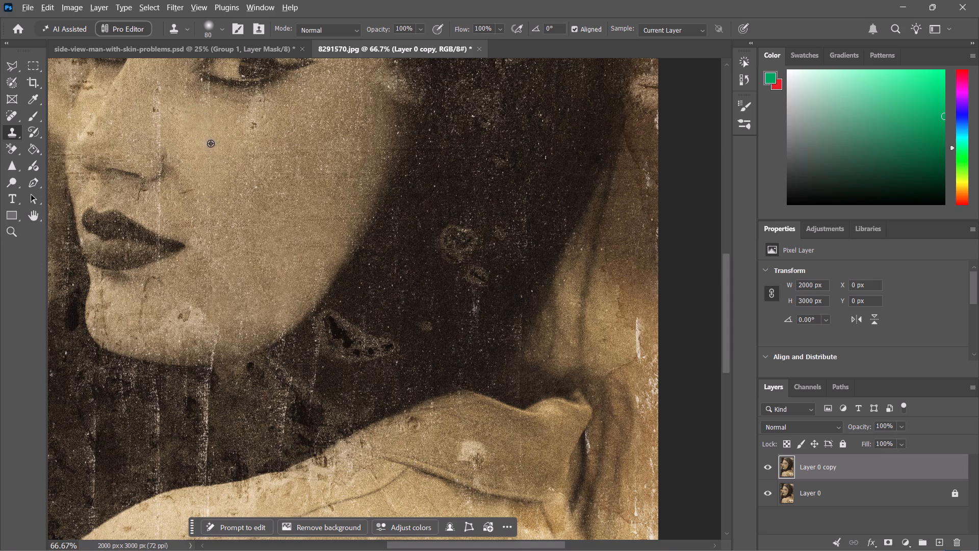
alt+click(220, 147)
click(209, 168)
alt+click(220, 143)
click(253, 124)
alt+click(219, 142)
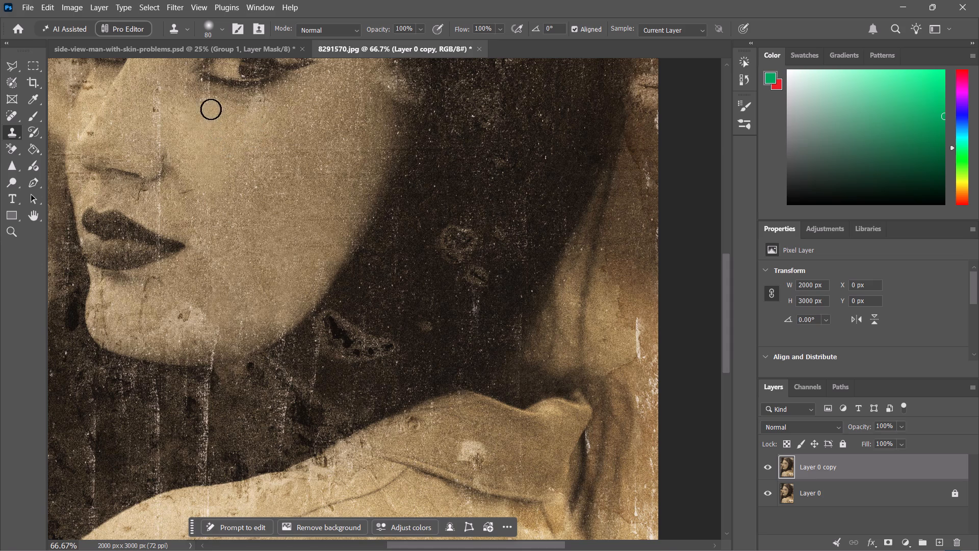
click(208, 103)
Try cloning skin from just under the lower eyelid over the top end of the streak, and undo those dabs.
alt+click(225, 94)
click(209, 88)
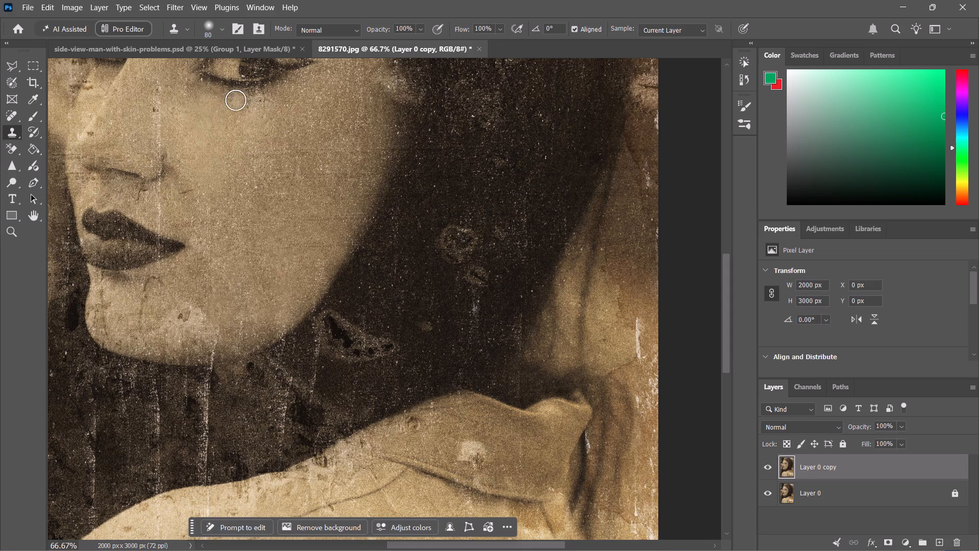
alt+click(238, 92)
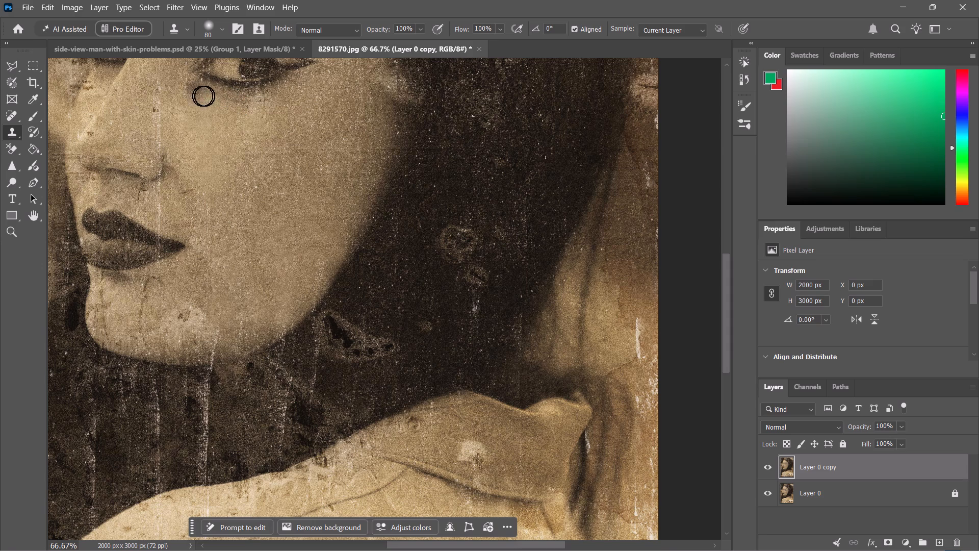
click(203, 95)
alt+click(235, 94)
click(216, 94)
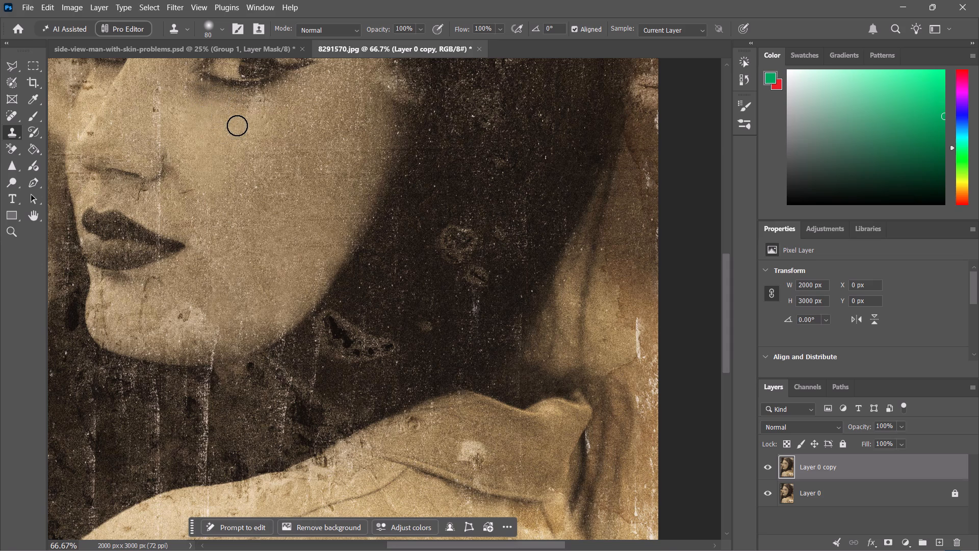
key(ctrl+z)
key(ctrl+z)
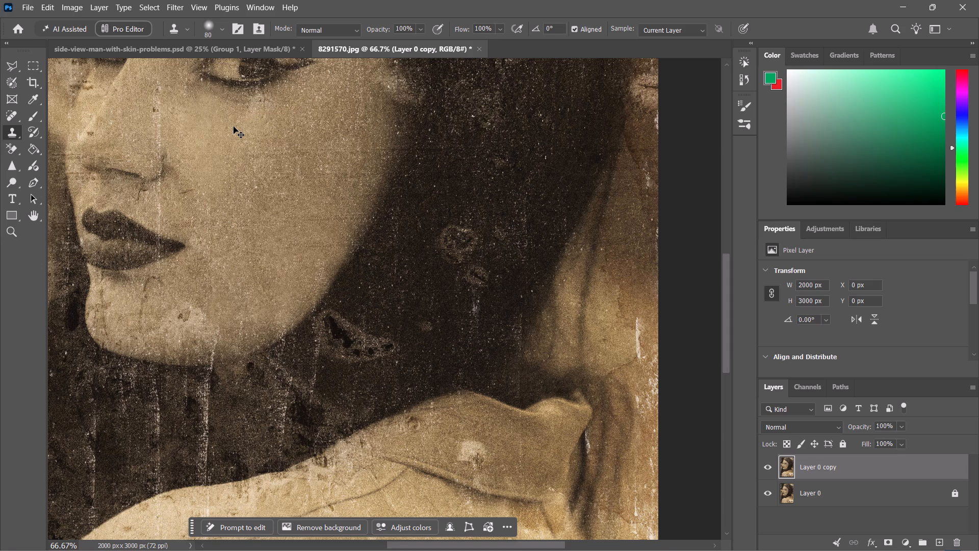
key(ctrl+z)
Sample clean cheek skin beside the nose and clone it over the vertical scratch from the nose bridge down to just above the nostril.
alt+click(200, 122)
click(156, 92)
alt+click(199, 124)
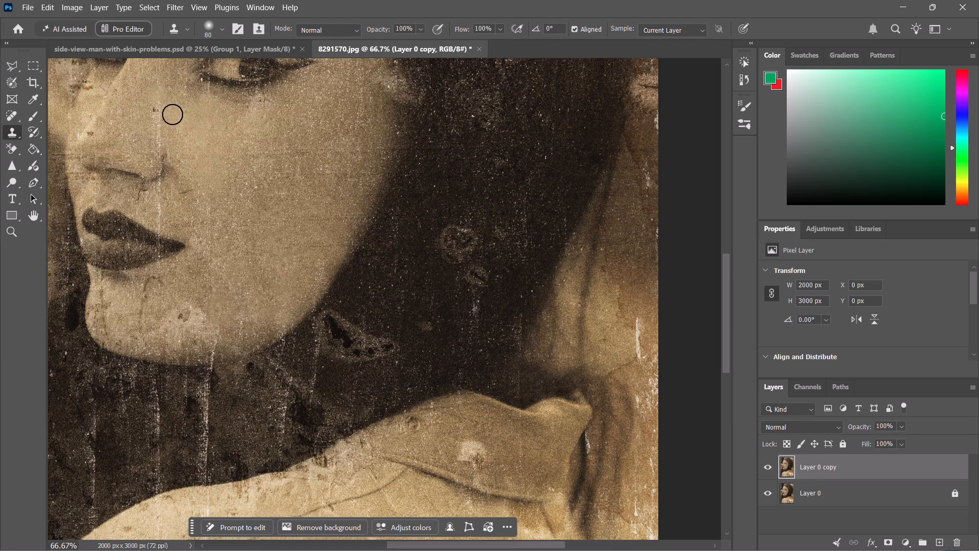
click(156, 110)
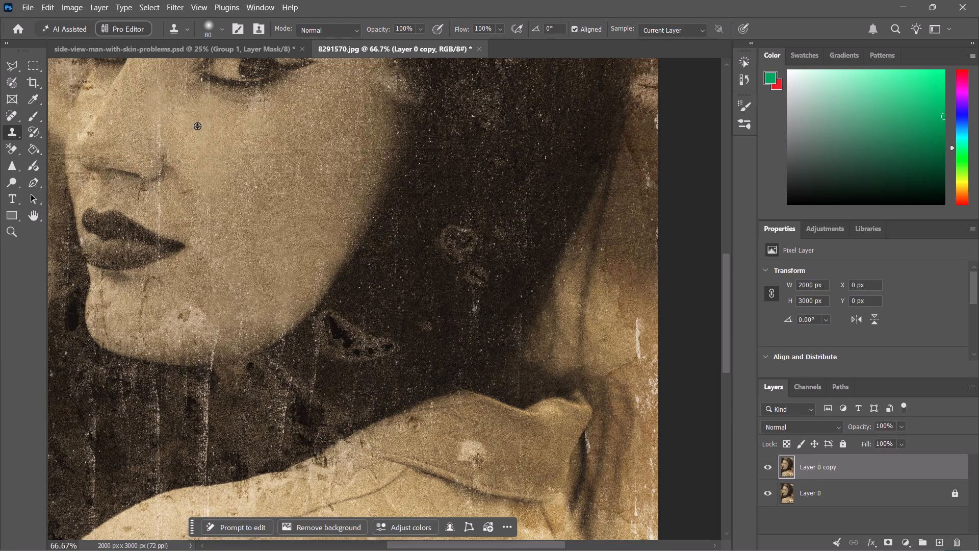
alt+click(197, 126)
click(162, 128)
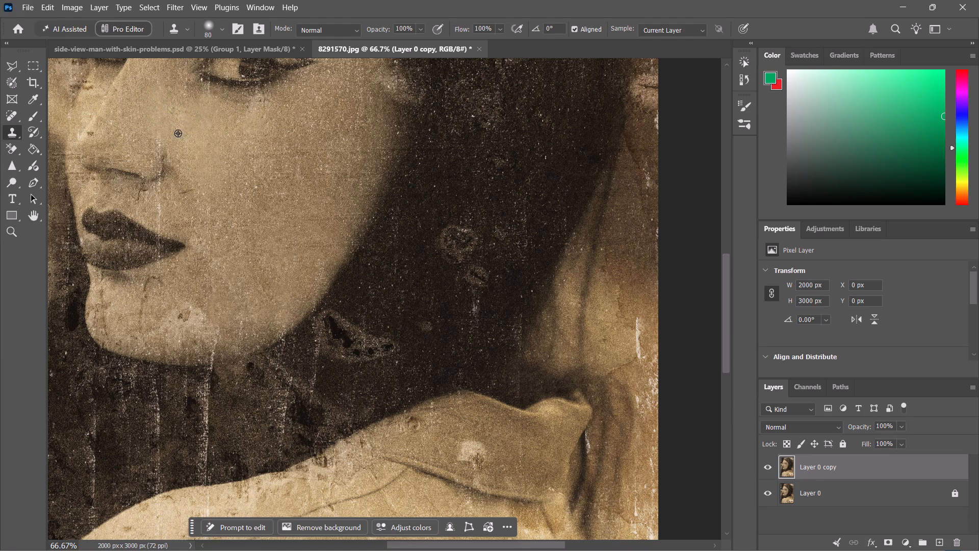
alt+click(191, 133)
click(160, 144)
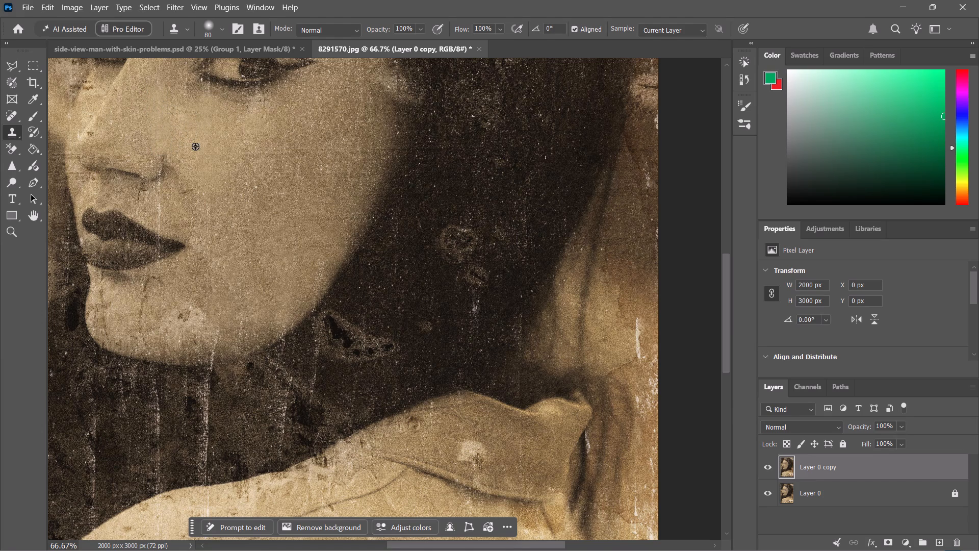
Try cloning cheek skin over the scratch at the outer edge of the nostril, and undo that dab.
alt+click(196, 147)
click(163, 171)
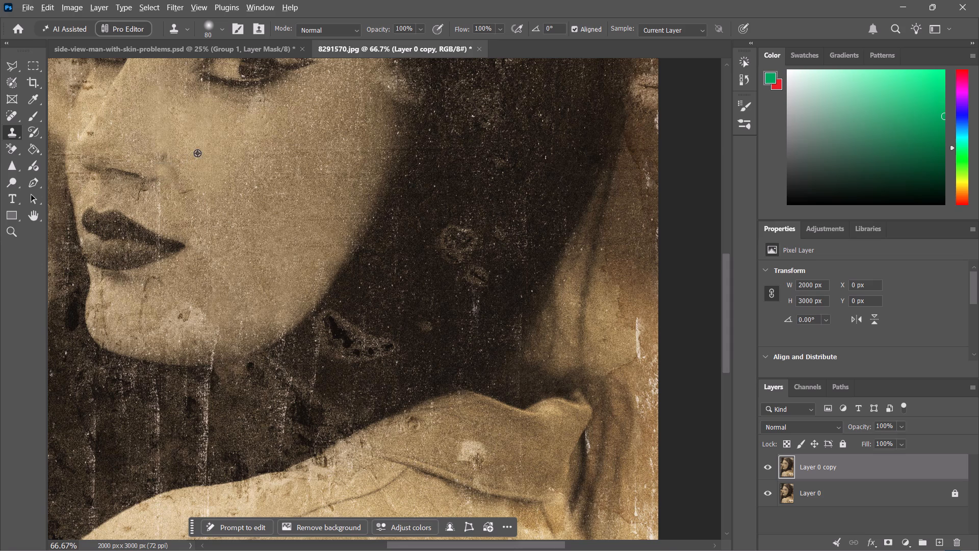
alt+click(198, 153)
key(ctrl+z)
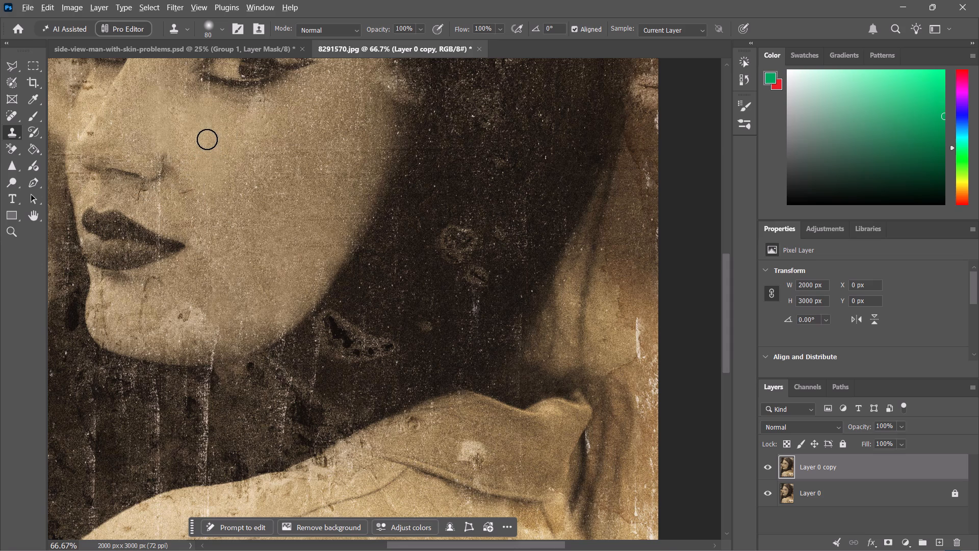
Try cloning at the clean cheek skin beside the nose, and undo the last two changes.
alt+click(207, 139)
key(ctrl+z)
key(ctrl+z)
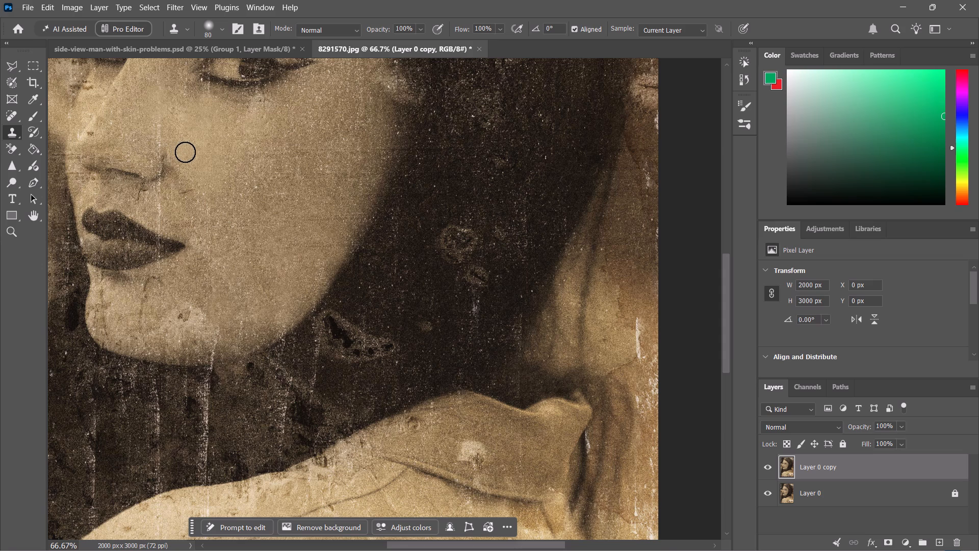
Clone clean cheek skin over the remaining vertical scratch beside the nose, down to just above the nostril's outer edge, at 100% zoom.
key(z)
key(z)
key(z)
key(z)
key(z)
key(z)
key(z)
key(z)
key(z)
key(z)
key(z)
key(z)
key(z)
key(z)
key(z)
key(z)
key(z)
key(z)
key(z)
key(z)
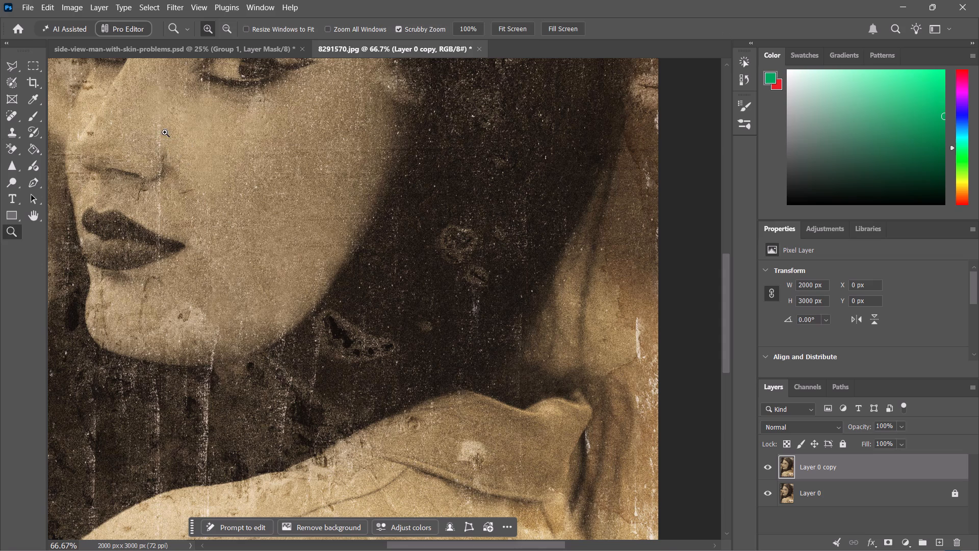
click(158, 128)
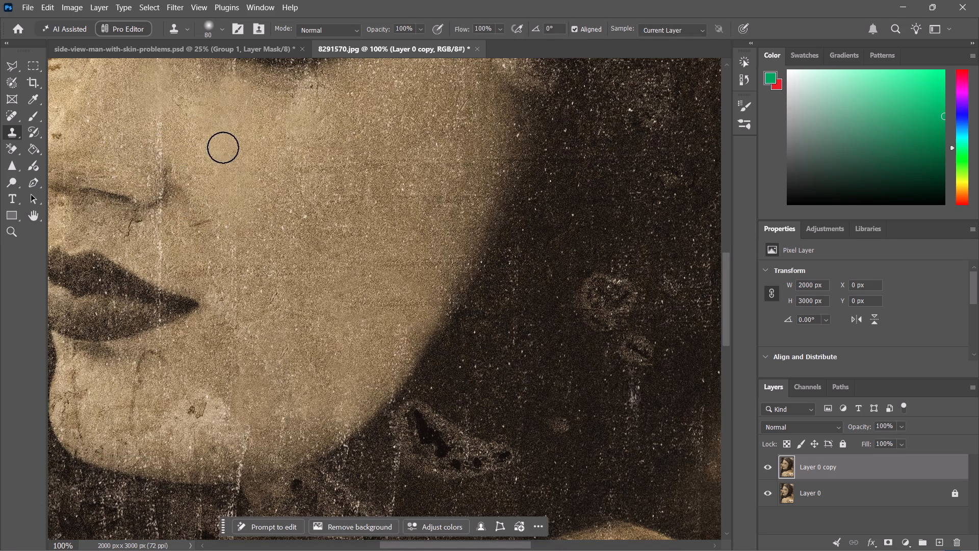
click(158, 68)
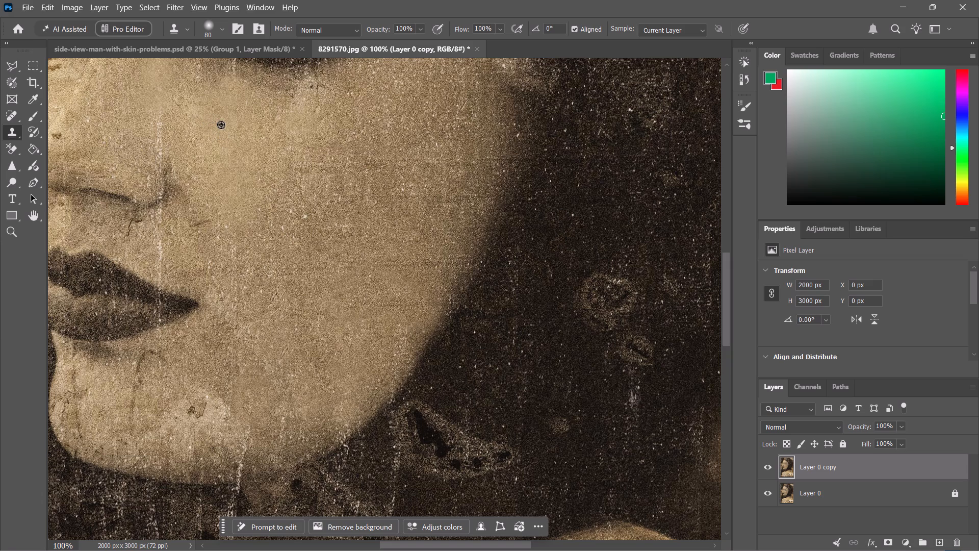
alt+click(221, 123)
click(164, 122)
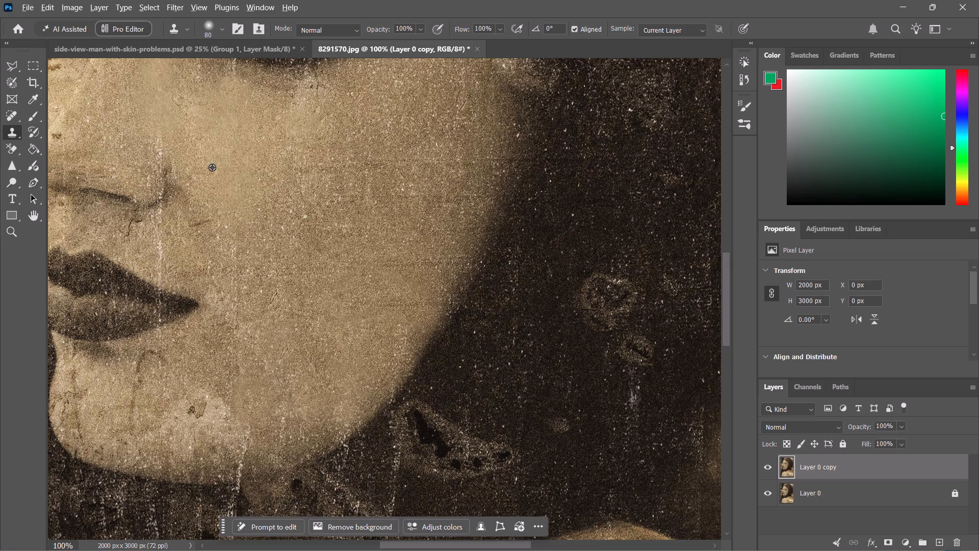
alt+click(213, 168)
click(160, 148)
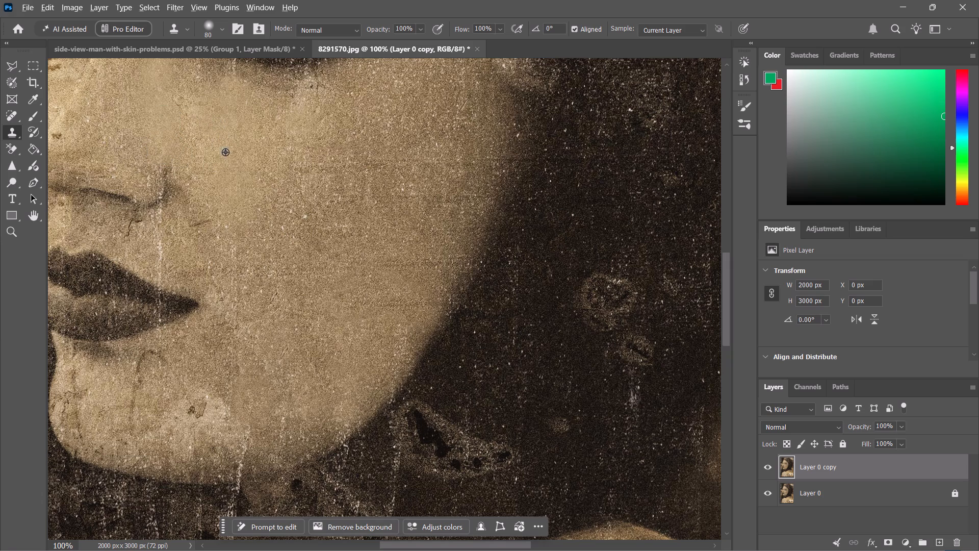
alt+click(229, 152)
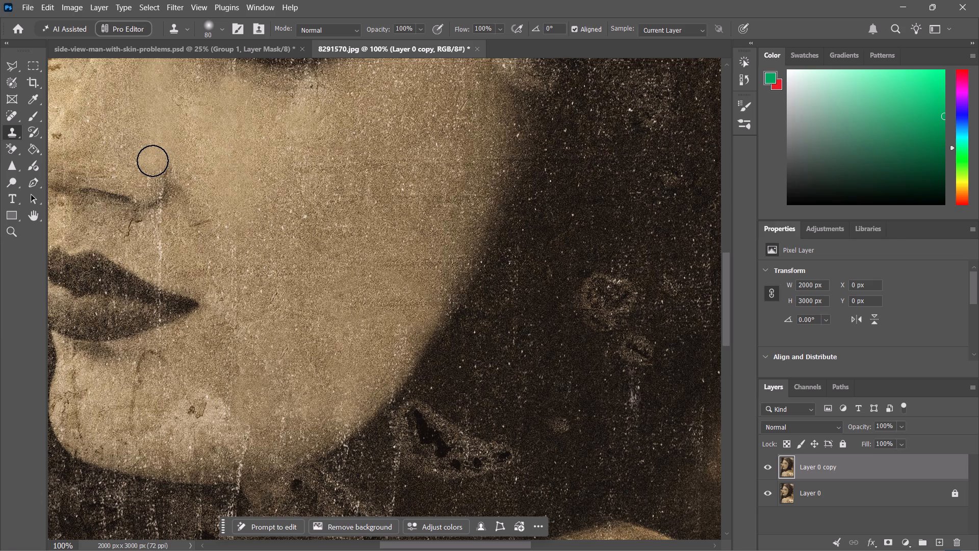
click(155, 161)
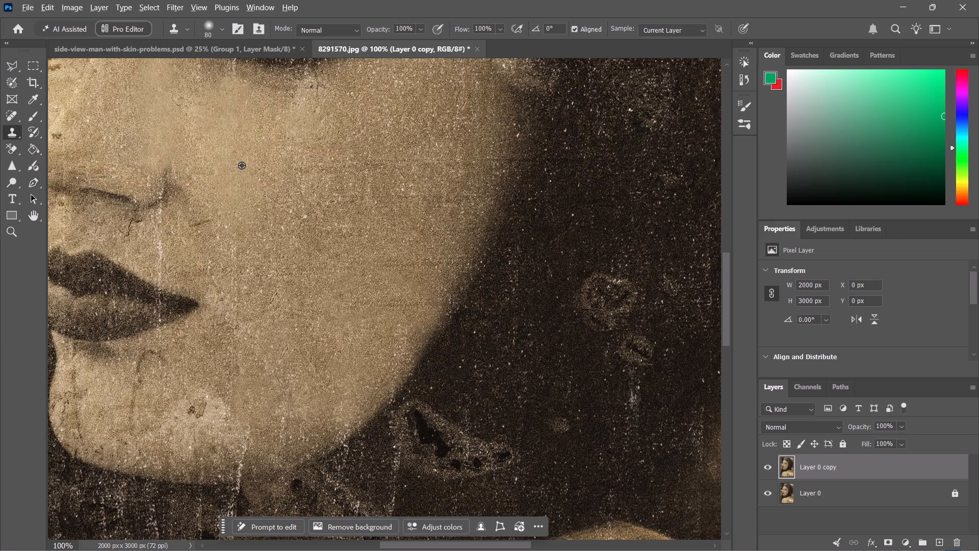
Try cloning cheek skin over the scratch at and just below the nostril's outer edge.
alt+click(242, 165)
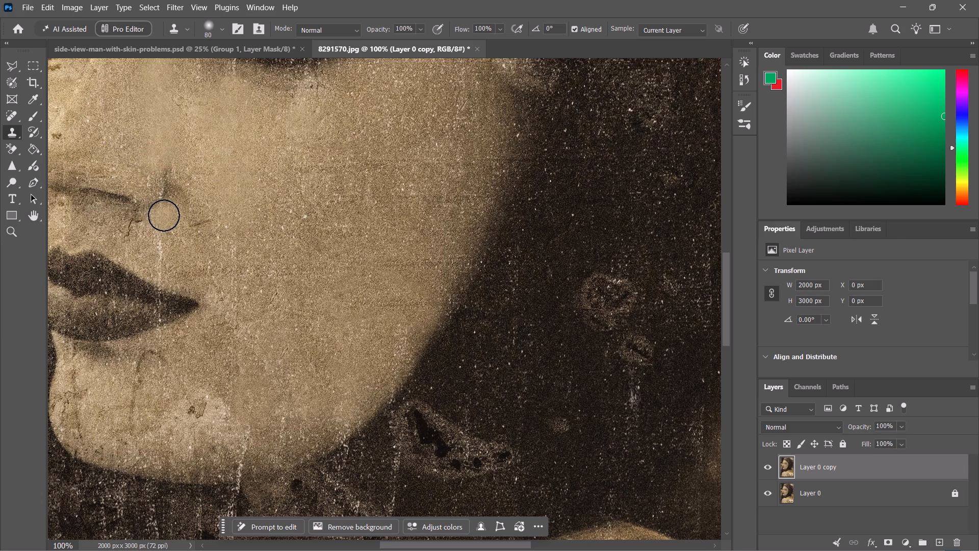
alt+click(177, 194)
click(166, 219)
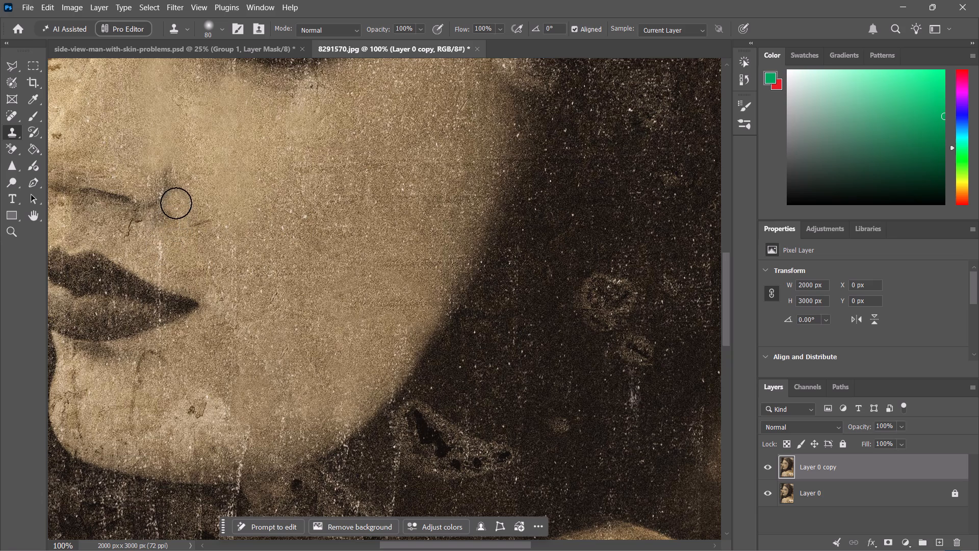
Reduce the clone brush to 35 px and try cloning skin from beside the nostril over the scratch just below its outer edge.
key(bracketleft)
text([[)
key(bracketleft)
key(bracketleft)
key(bracketleft)
alt+click(178, 192)
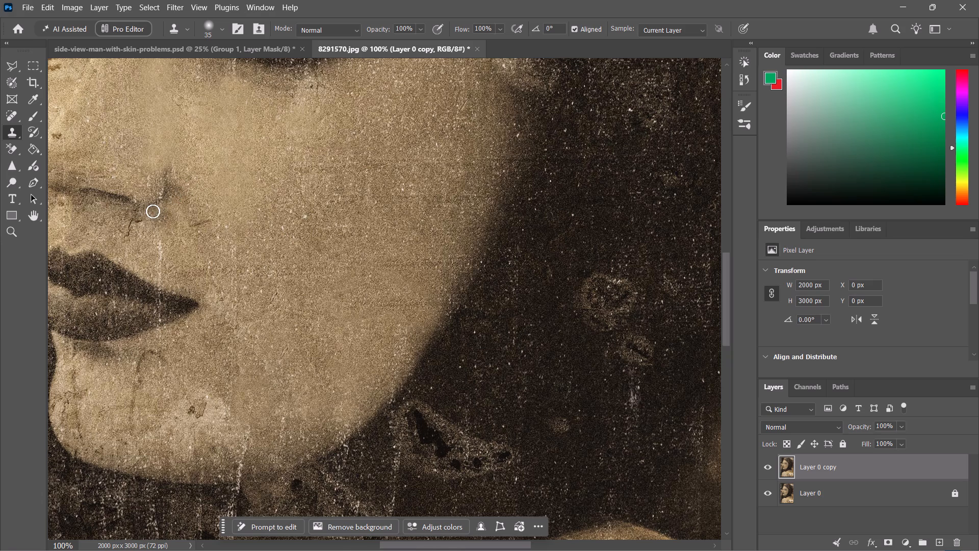
click(156, 212)
alt+click(176, 194)
click(160, 237)
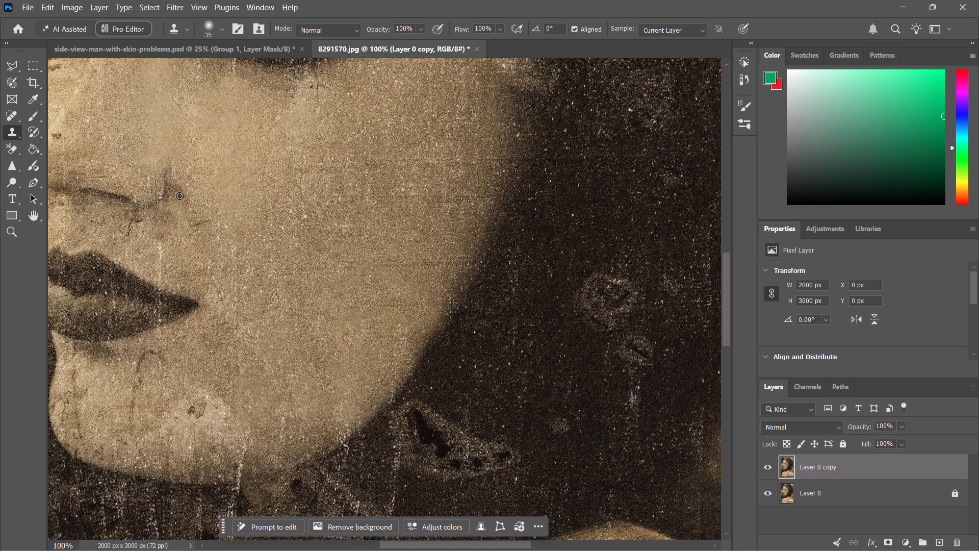
alt+click(179, 194)
Resample nearby clean skin repeatedly and clone it over the vertical scratch from below the nostril down to the upper lip's edge.
alt+click(231, 147)
click(163, 246)
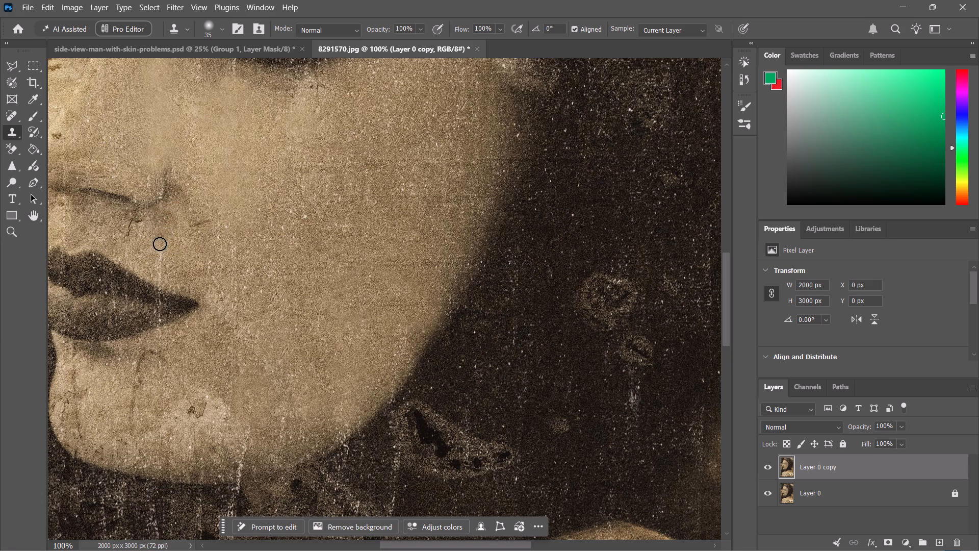
alt+click(182, 254)
click(159, 253)
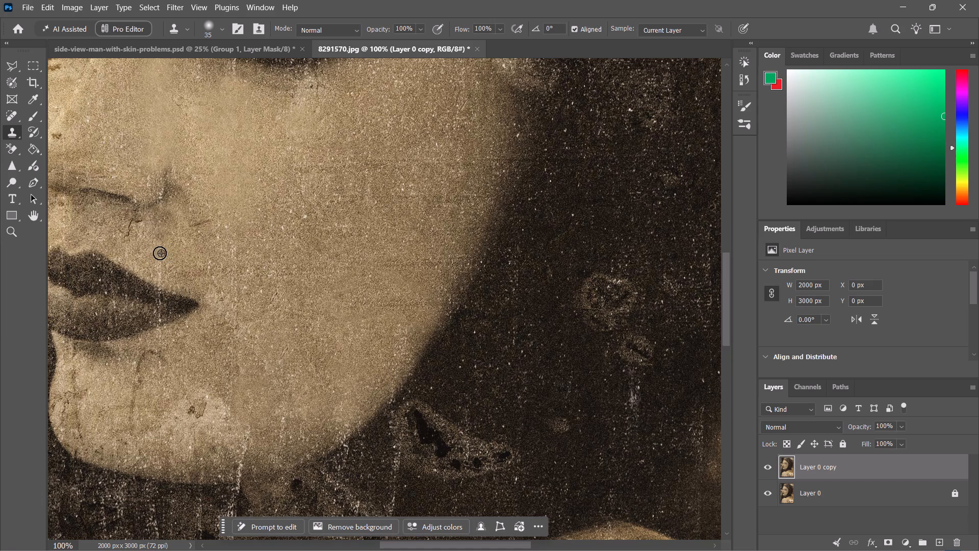
alt+click(183, 256)
click(163, 260)
alt+click(174, 261)
click(163, 272)
alt+click(179, 261)
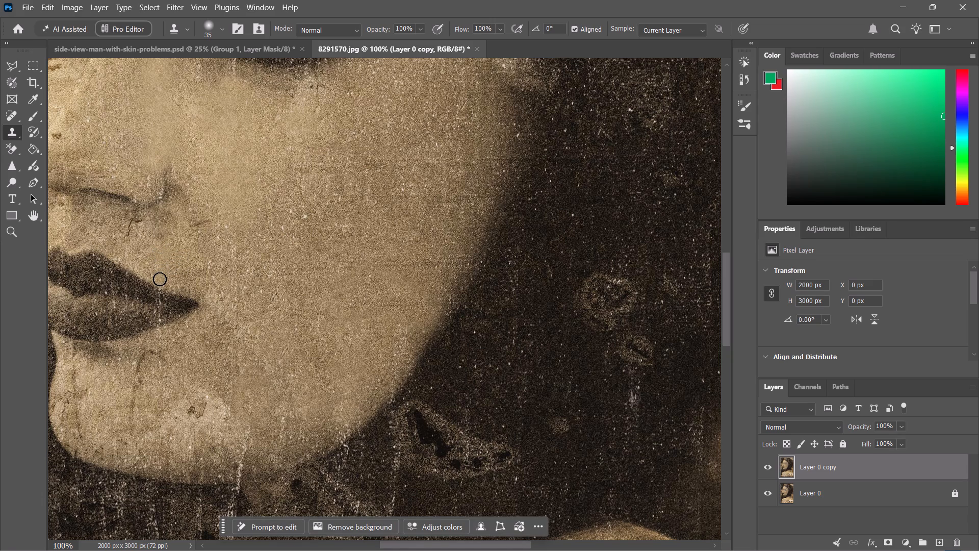
click(160, 279)
Clone skin from beside the mouth fold over the leftover specks just below the nostril's outer edge, enlarging the brush to 60 px.
alt+click(184, 219)
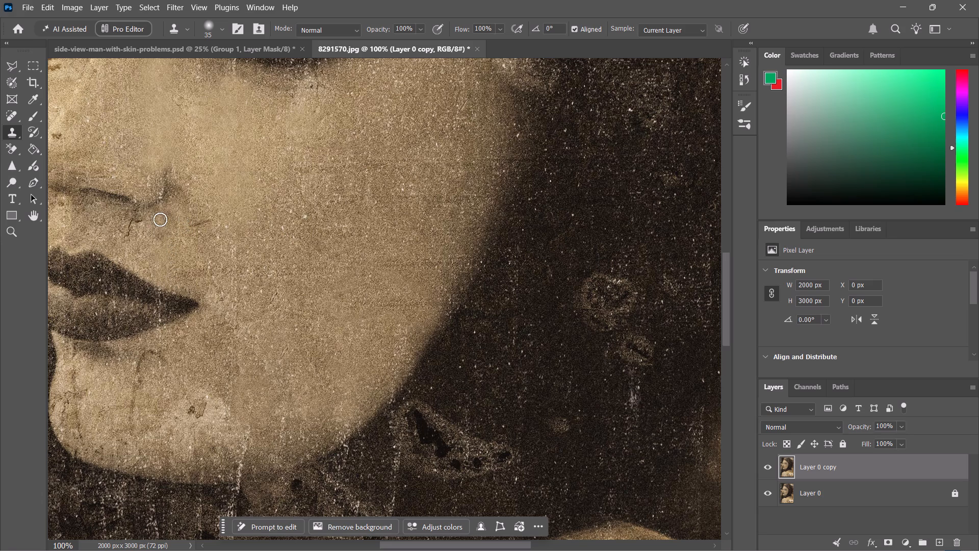
click(160, 219)
alt+click(186, 223)
click(163, 222)
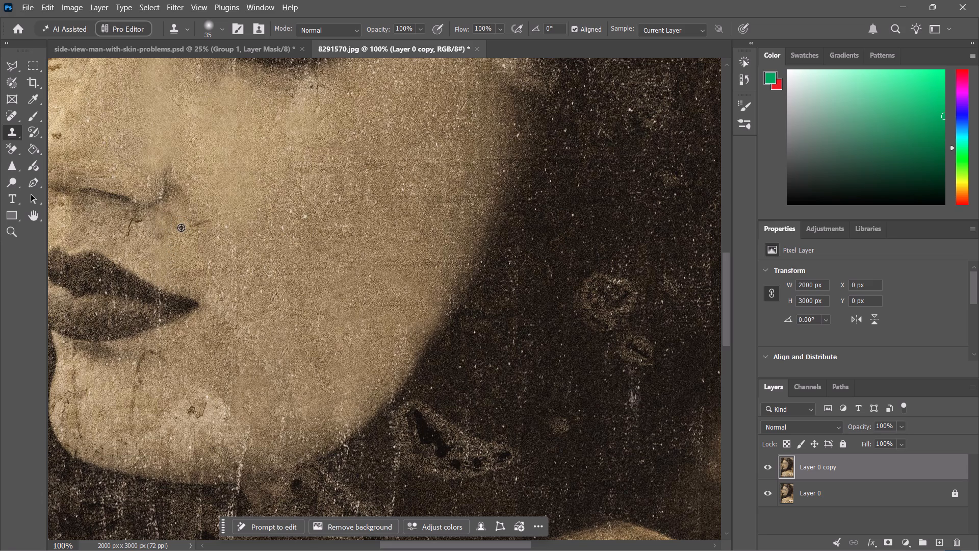
alt+click(183, 228)
text(]])
key(bracketright)
click(164, 216)
key(bracketright)
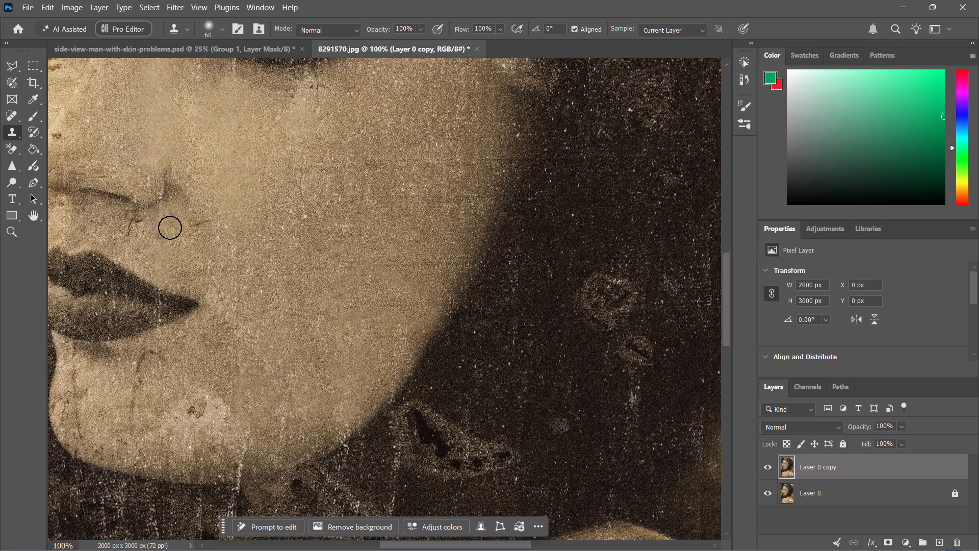
click(160, 231)
Sample skin below the nostril's outer edge and clone it over the dark crack between the nostril and the upper lip.
alt+click(183, 224)
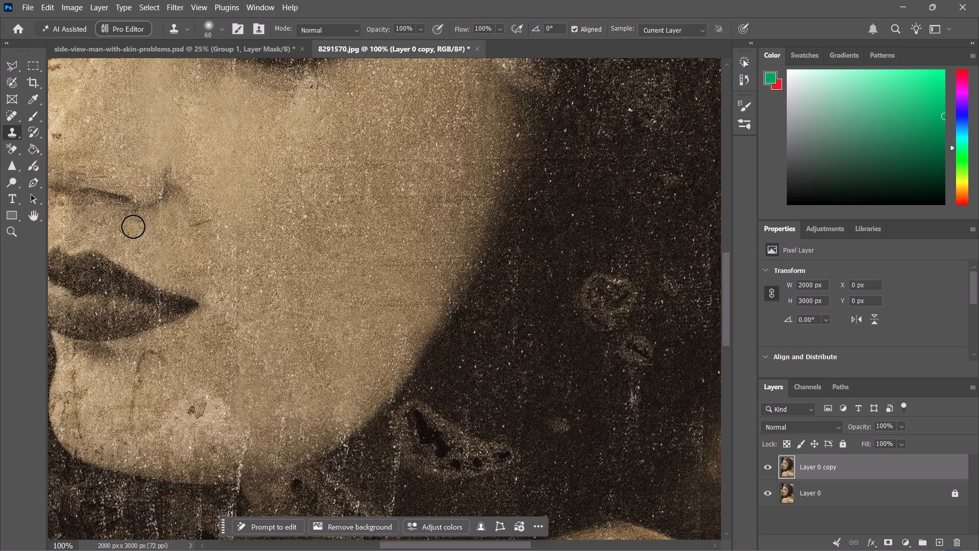
click(133, 227)
alt+click(164, 227)
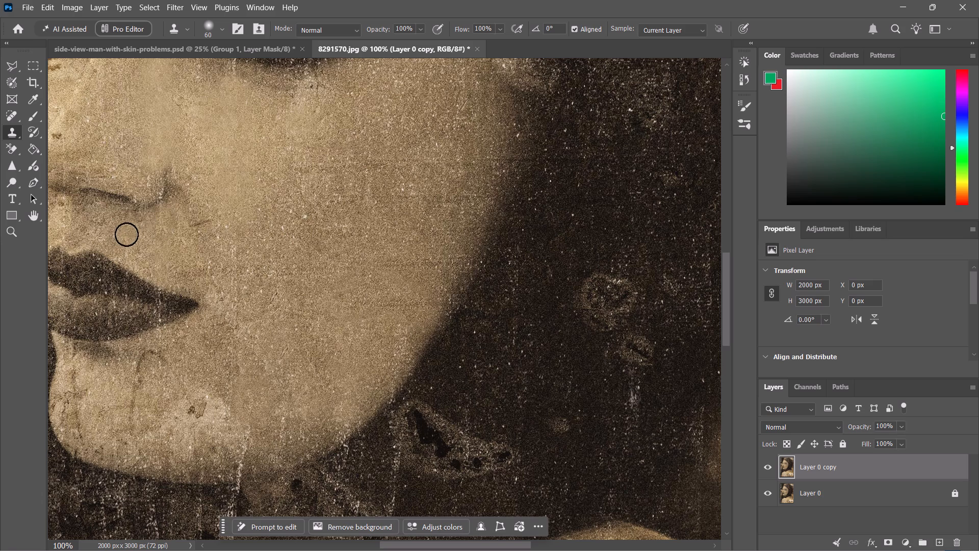
click(126, 234)
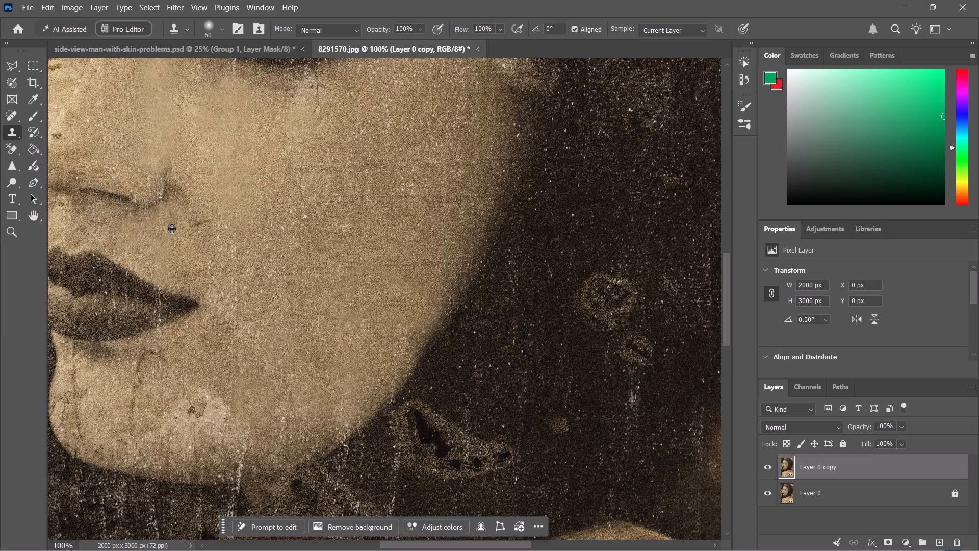
Resample adjacent skin and clone it over the uneven patches below the nostril's outer edge and above the outer part of the upper lip.
alt+click(173, 228)
click(163, 217)
alt+click(180, 256)
click(166, 269)
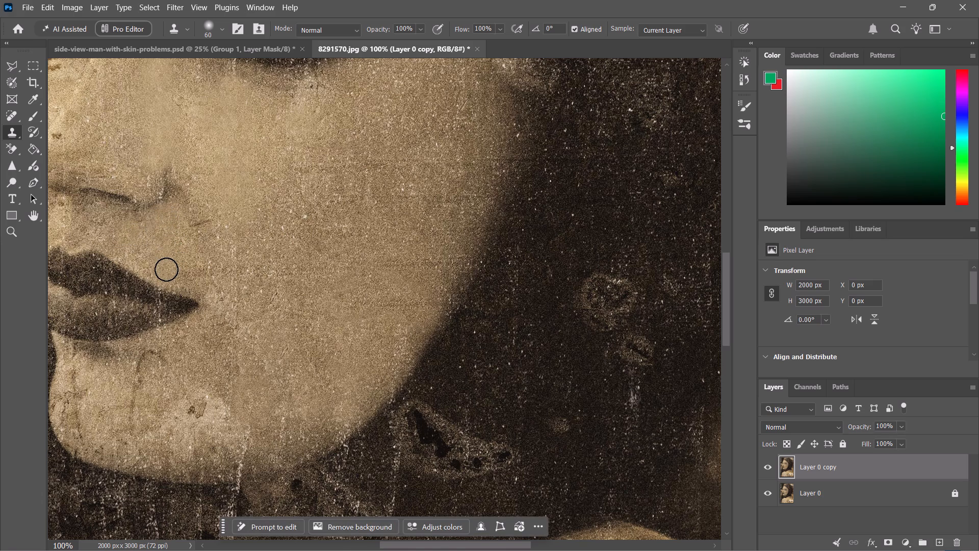
alt+click(161, 269)
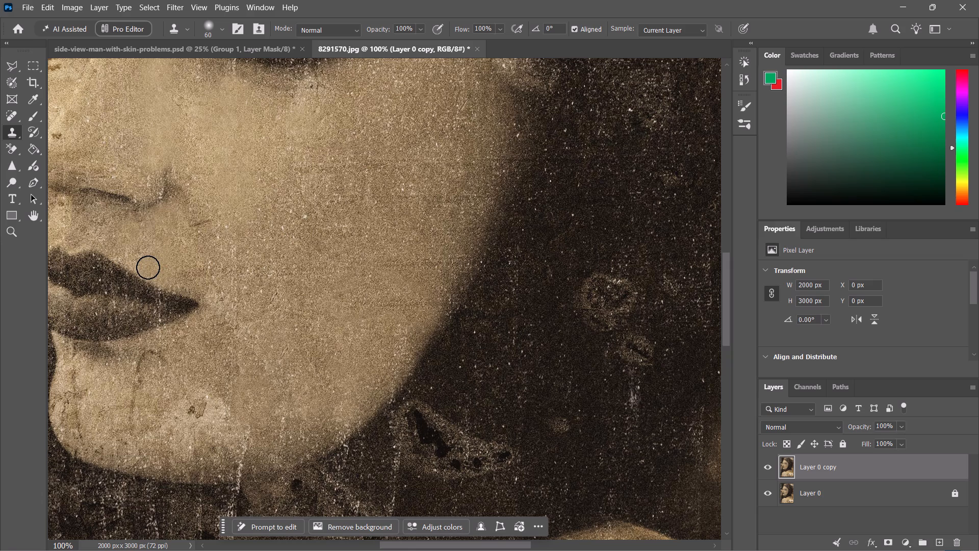
Clone the sampled skin once more over the patch just above the outer part of the upper lip.
click(148, 267)
Hide and reshow Layer 0 copy to compare the retouched face with the original.
click(767, 466)
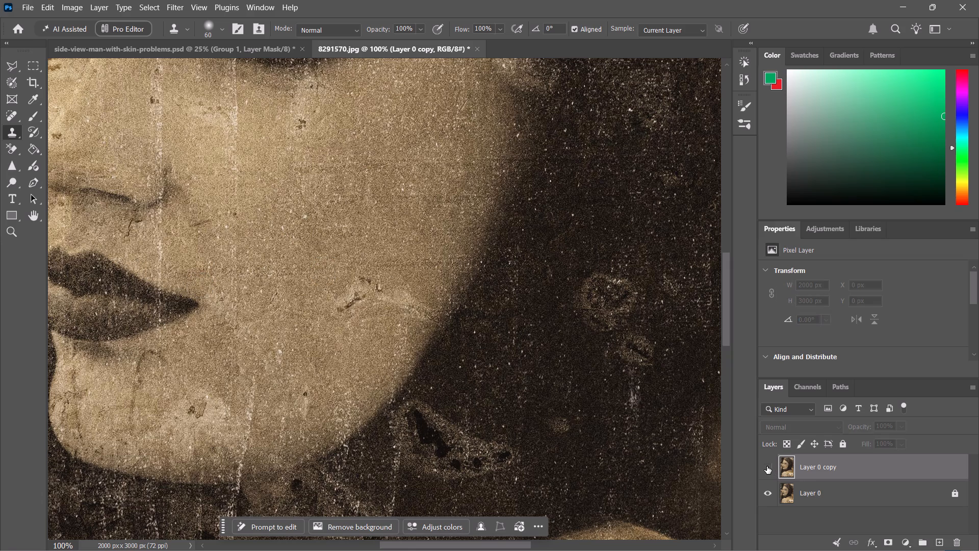
click(767, 466)
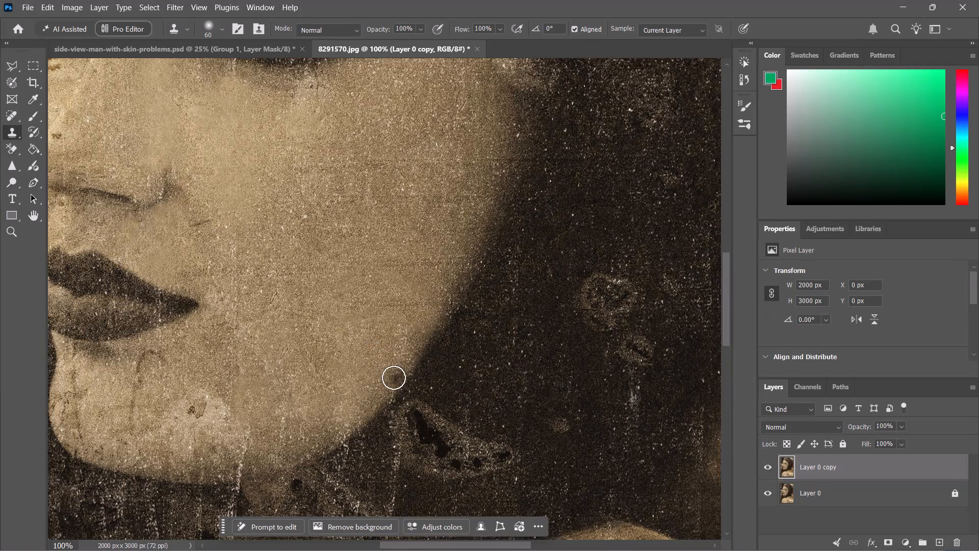
Resample cheek skin beside the jaw and clone it down over the light vertical streak along the lower cheek's edge.
alt+click(371, 333)
click(403, 332)
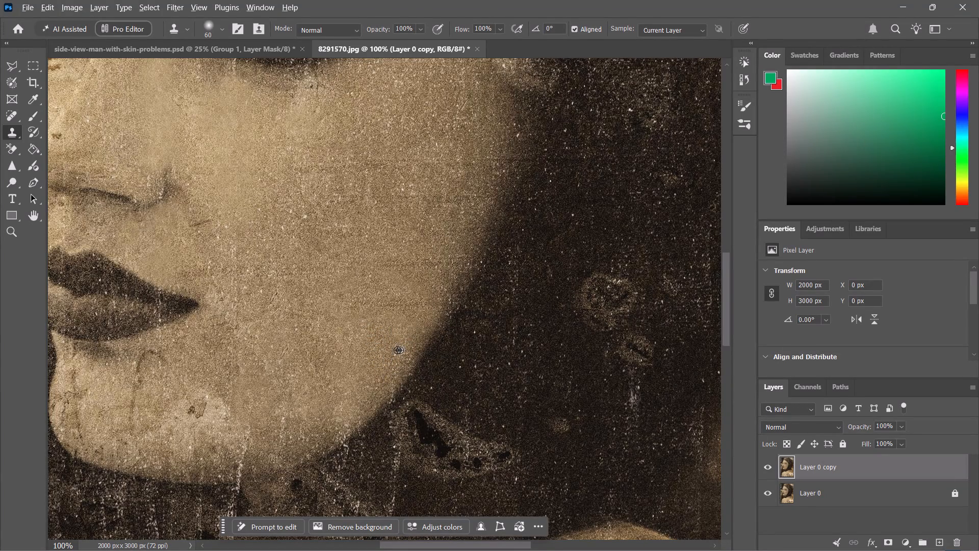
alt+click(358, 352)
click(401, 353)
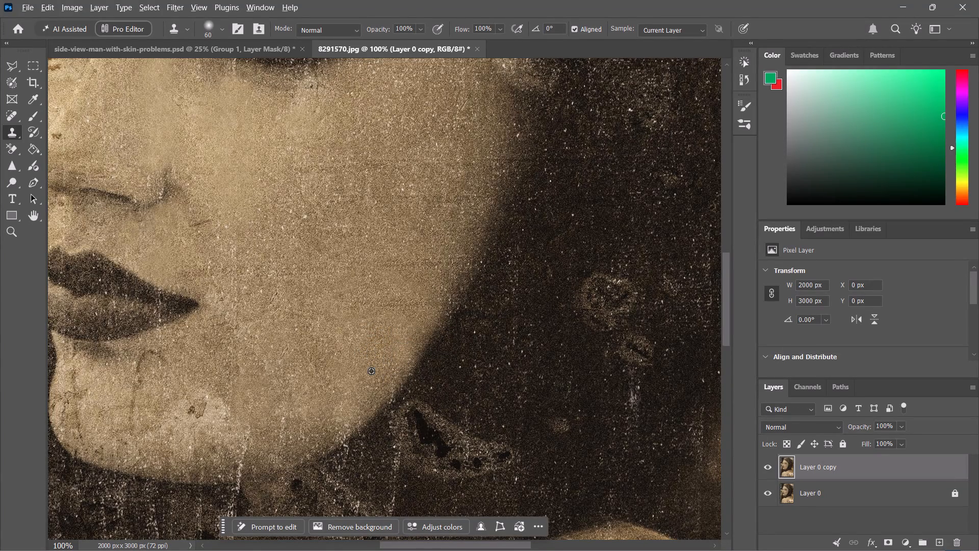
alt+click(371, 371)
click(395, 372)
alt+click(372, 392)
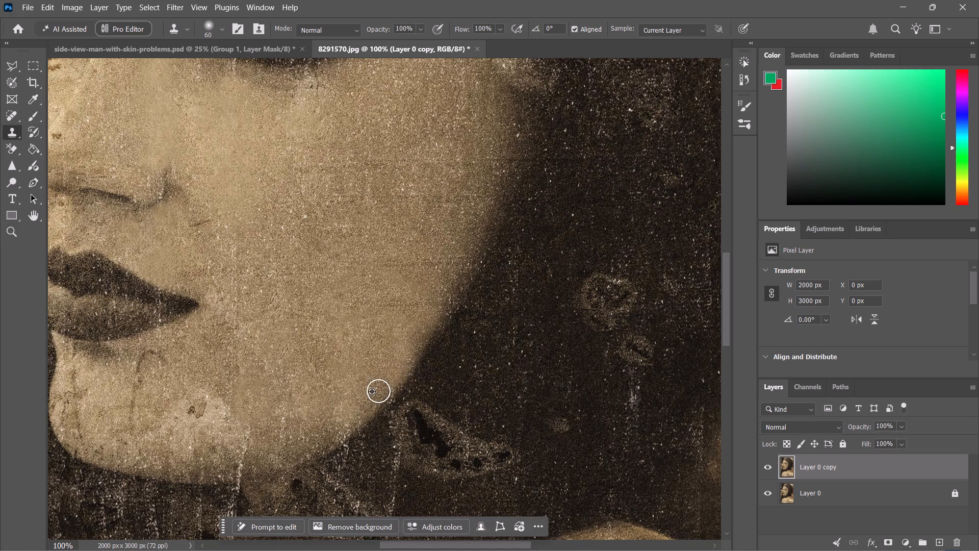
click(384, 385)
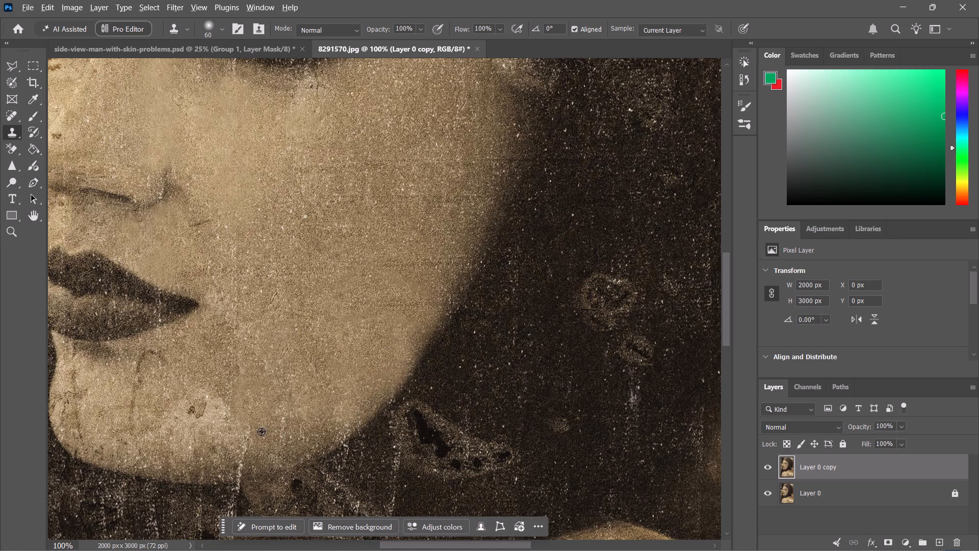
Sample adjacent skin and clone it over the white vertical streak crossing the jaw beside the chin, down to the jawline.
alt+click(262, 433)
click(250, 430)
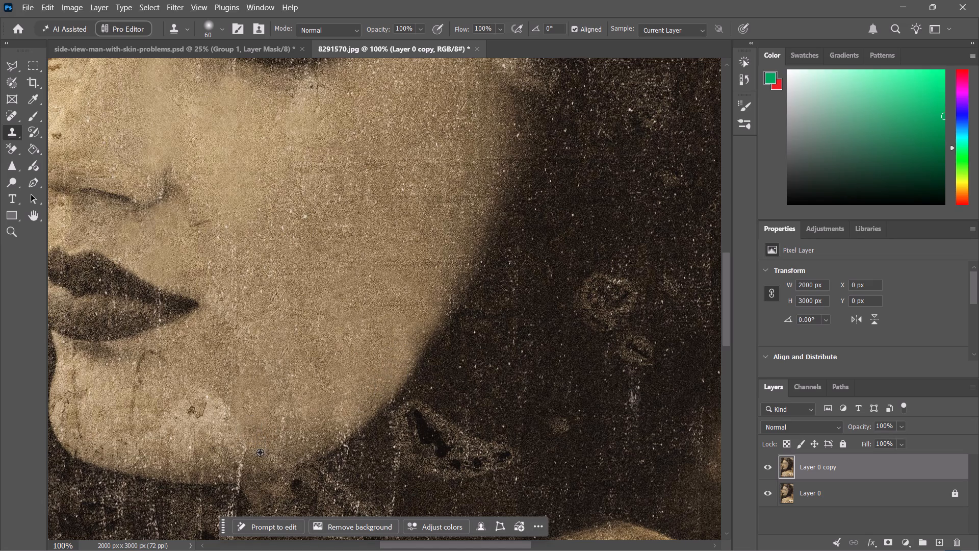
alt+click(260, 454)
click(248, 454)
alt+click(255, 464)
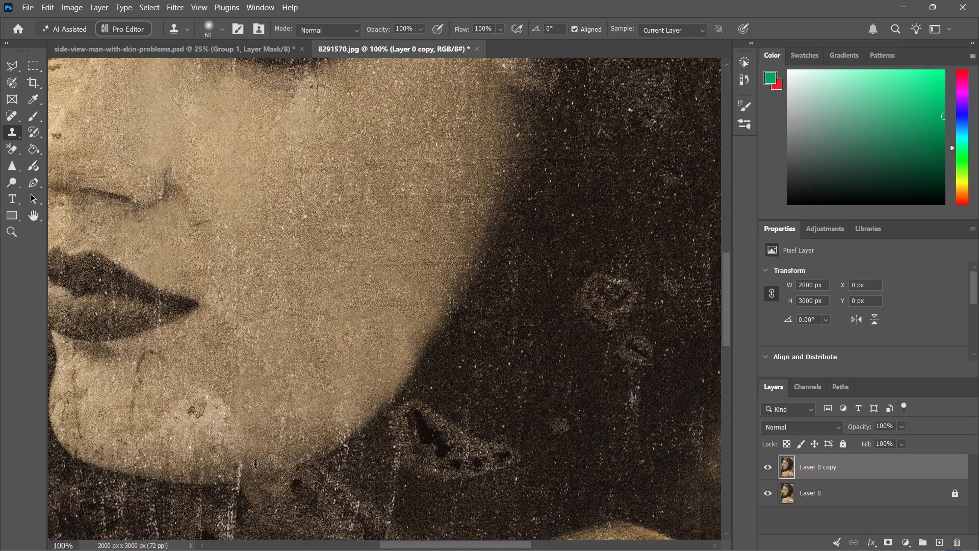
click(240, 466)
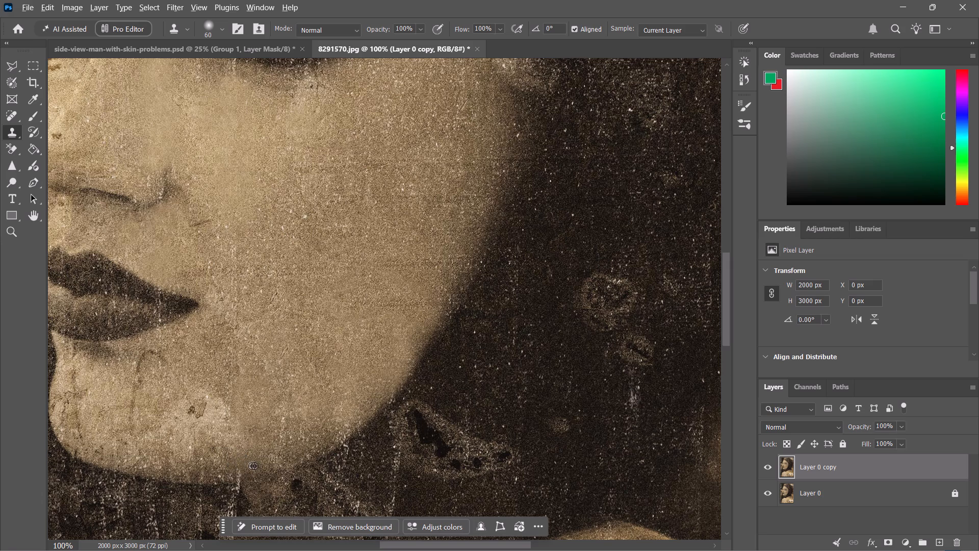
alt+click(256, 466)
click(238, 470)
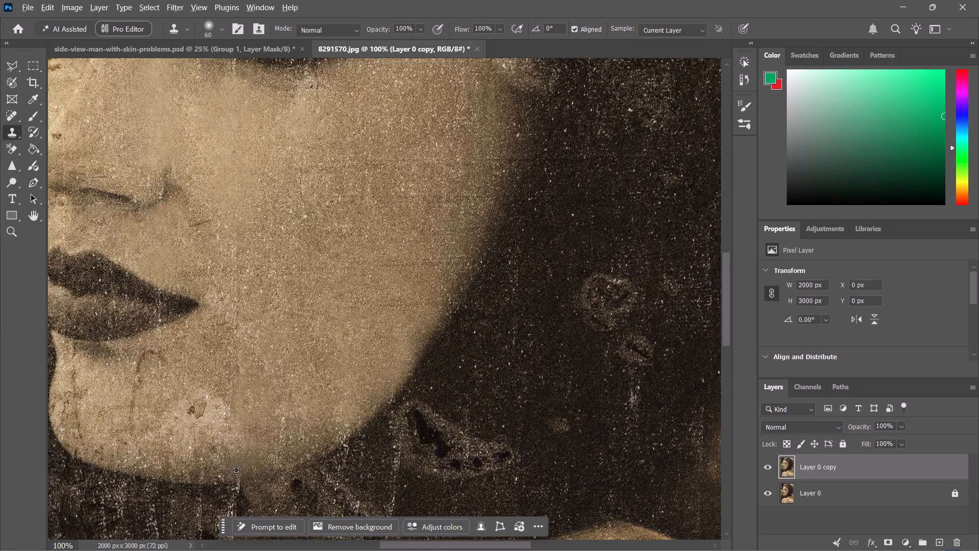
Resample along the jawline and clone over the pale damage at the chin's lower edge, beneath the large light patch.
alt+click(237, 470)
click(205, 472)
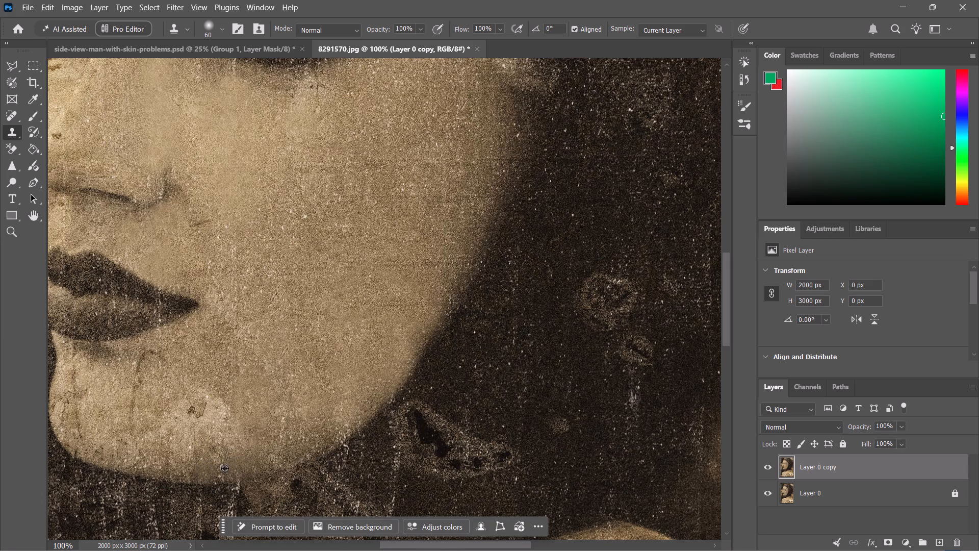
alt+click(227, 468)
click(196, 451)
alt+click(203, 459)
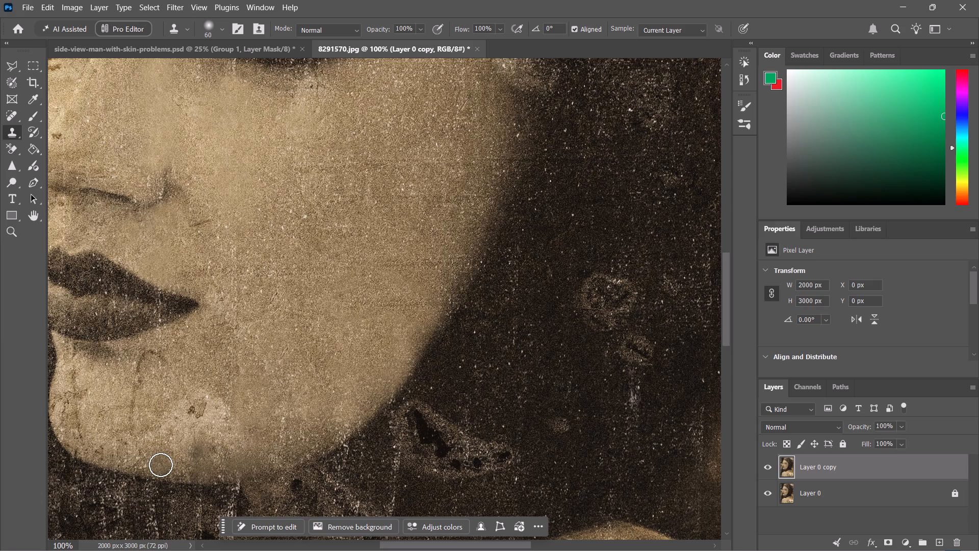
click(161, 465)
Clone surrounding skin over the dark brown spot and its cracked edges inside the light patch on the chin.
alt+click(204, 435)
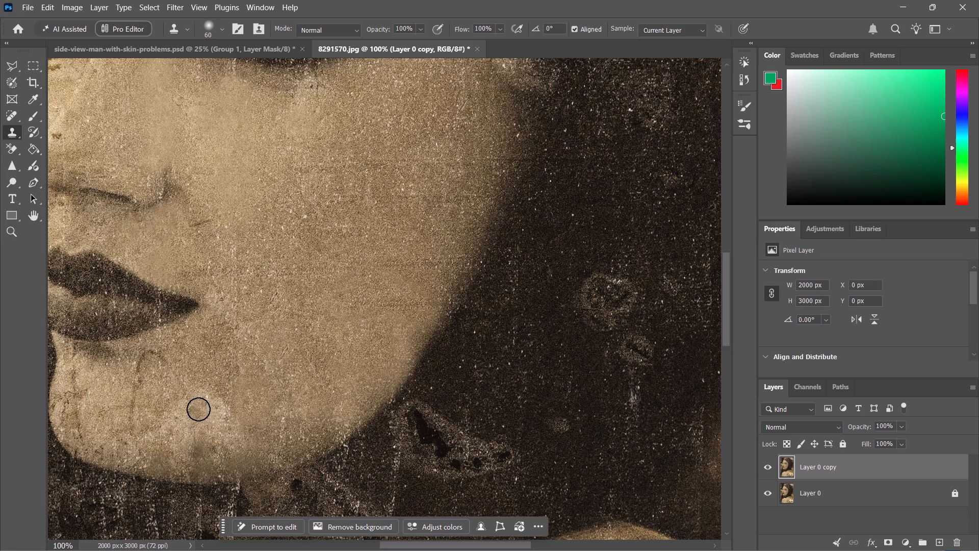
click(198, 408)
alt+click(190, 381)
click(186, 389)
alt+click(214, 406)
click(197, 410)
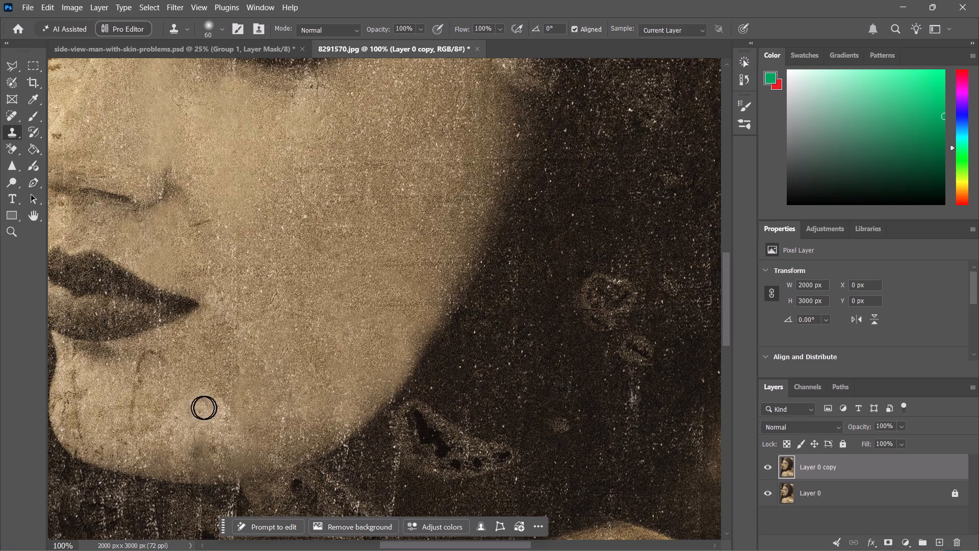
alt+click(215, 407)
click(199, 402)
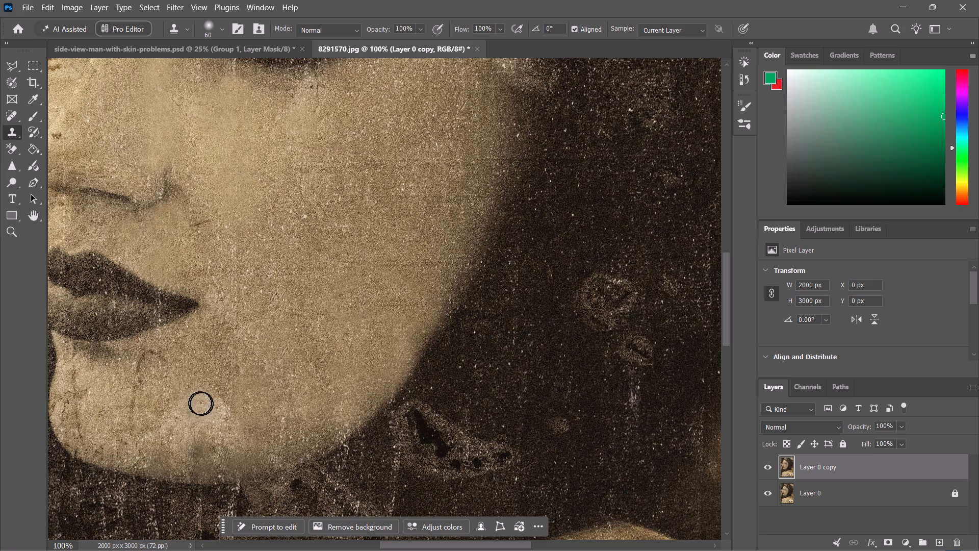
alt+click(207, 413)
click(187, 415)
Resample clean chin skin and clone it over the curved dark crack below the lower lip, following it down the chin.
alt+click(181, 363)
click(165, 361)
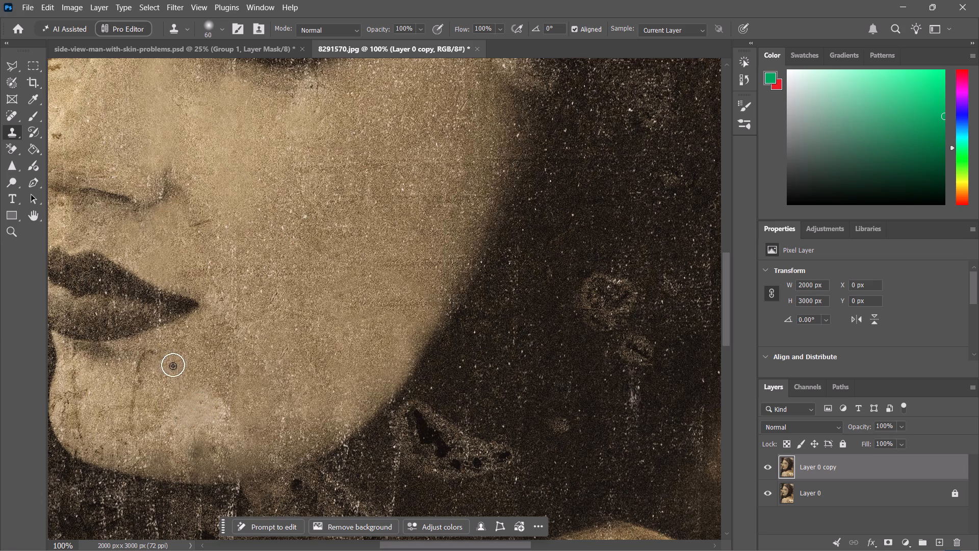
alt+click(193, 370)
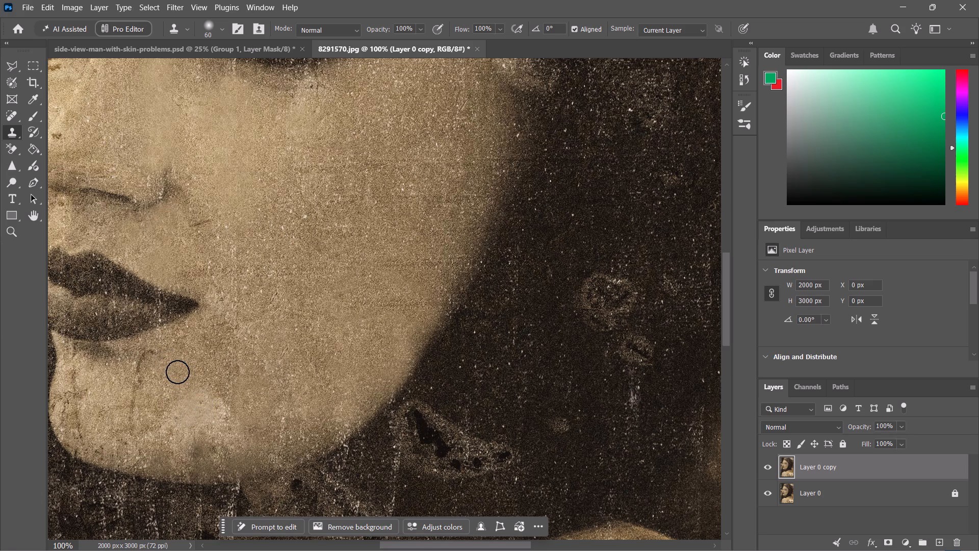
click(178, 382)
alt+click(170, 344)
click(148, 354)
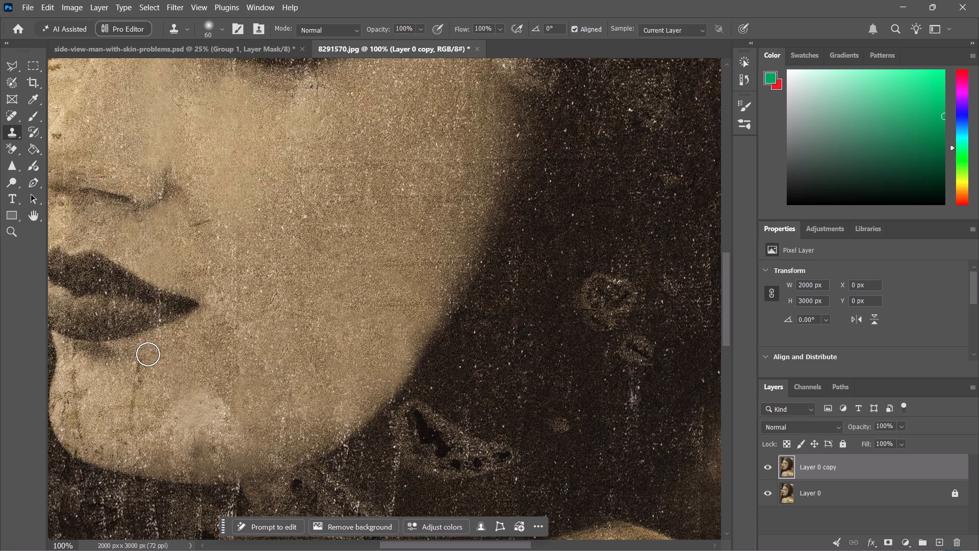
alt+click(161, 369)
click(153, 352)
alt+click(157, 366)
click(138, 367)
alt+click(158, 385)
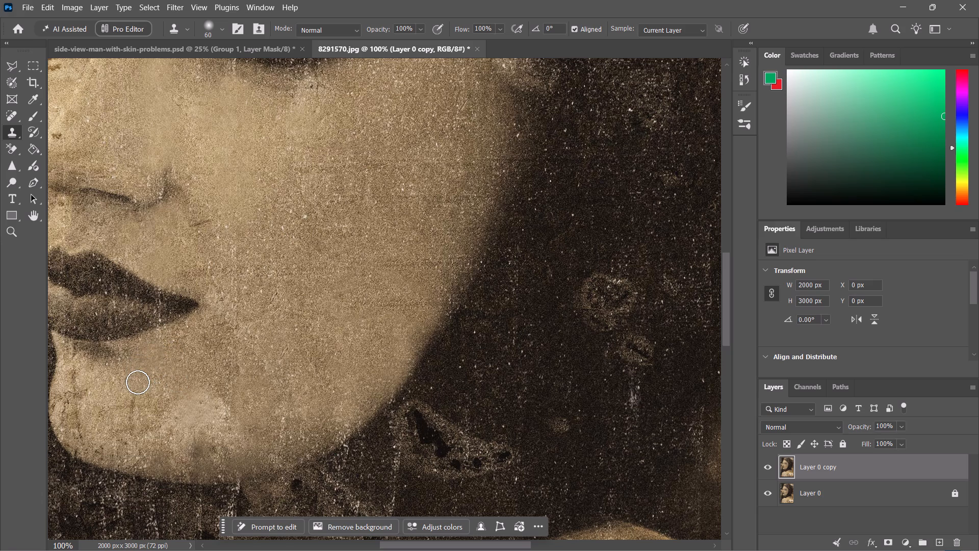
click(138, 382)
alt+click(164, 395)
click(134, 399)
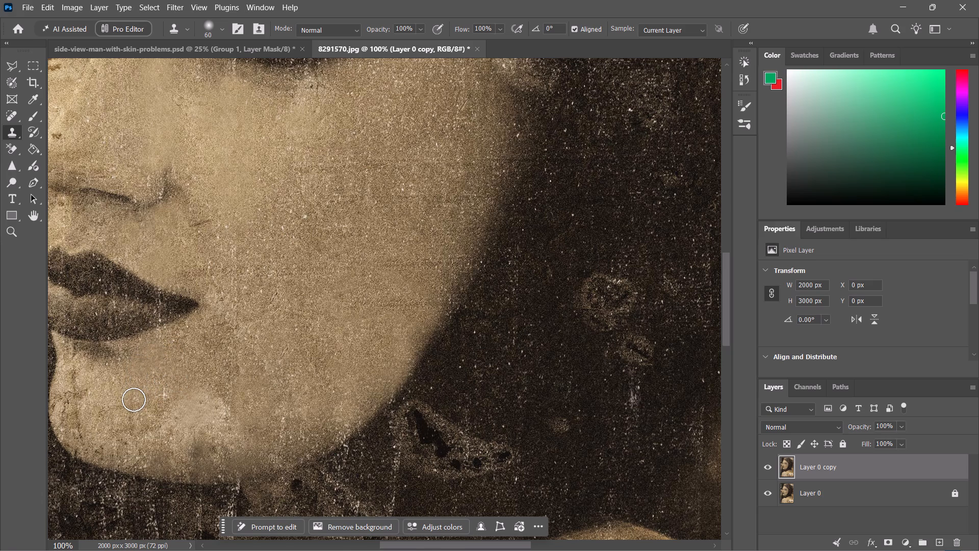
Clone neighbouring skin over the small dark marks across the middle of the chin and on its far side below the lip.
alt+click(144, 401)
click(113, 413)
alt+click(120, 398)
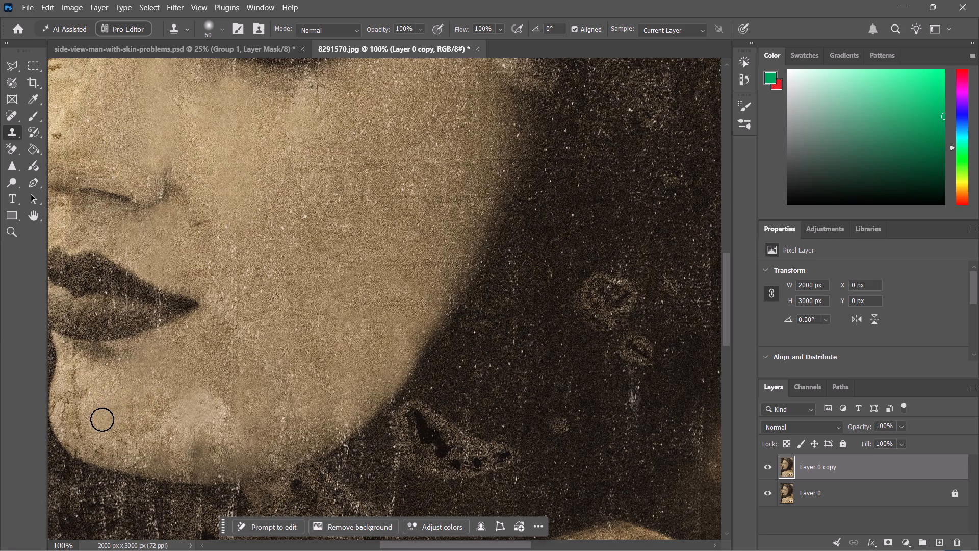
click(102, 419)
alt+click(86, 380)
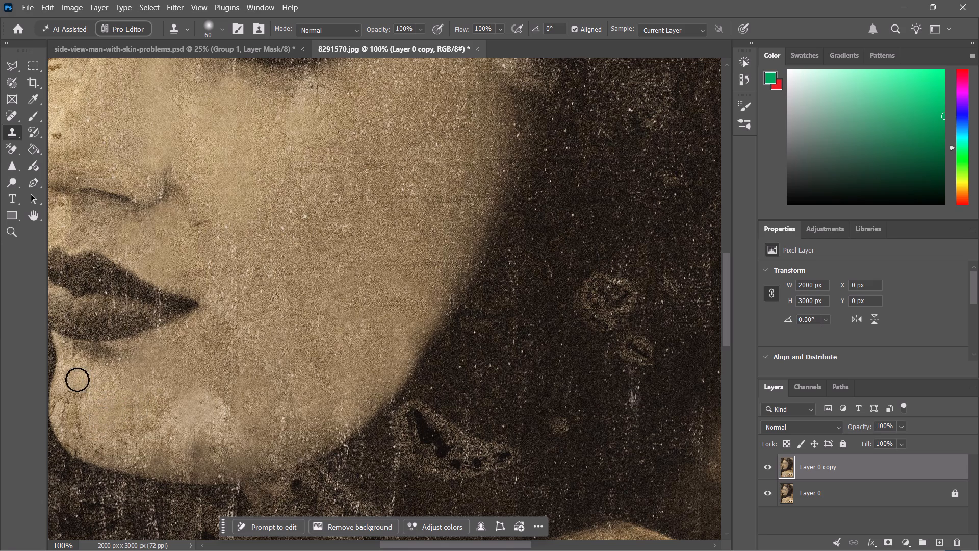
click(71, 380)
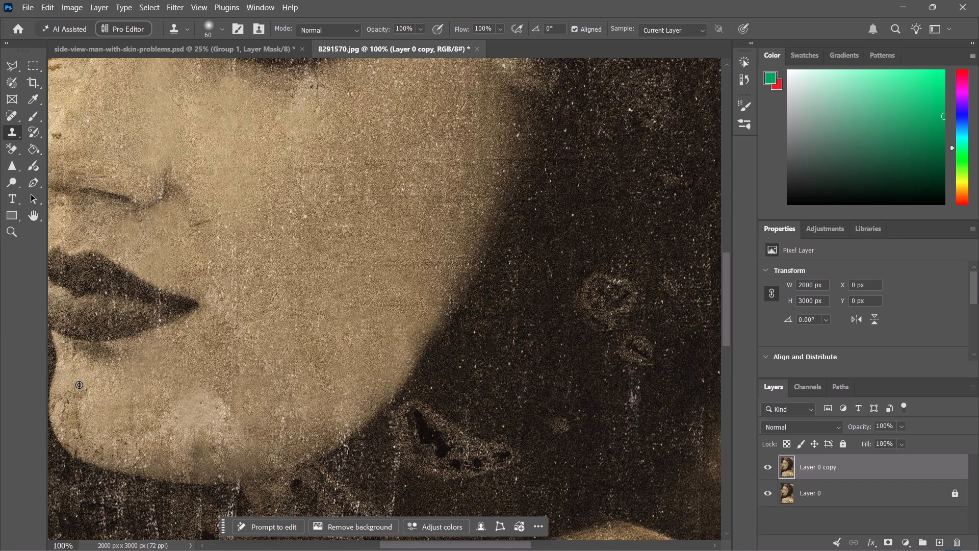
alt+click(79, 384)
click(74, 397)
alt+click(91, 400)
click(86, 392)
Clone clean chin skin over the dark specks and rough texture on the far side of the chin below the lip.
alt+click(89, 415)
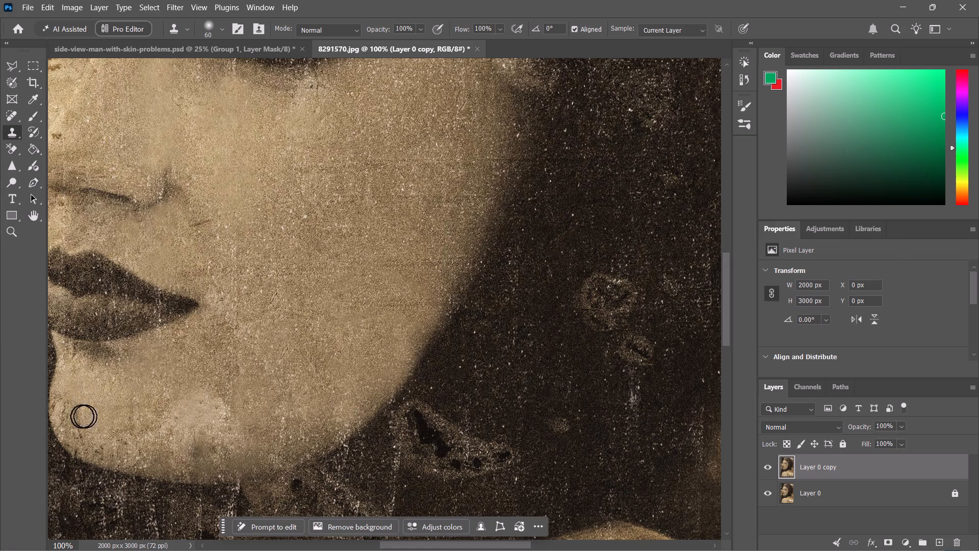
click(73, 416)
alt+click(92, 426)
click(81, 431)
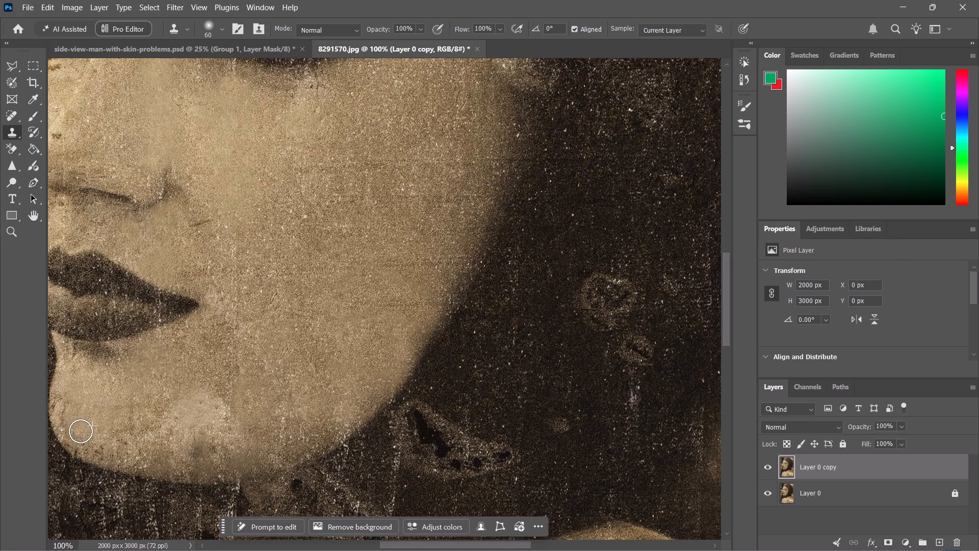
alt+click(75, 406)
click(58, 408)
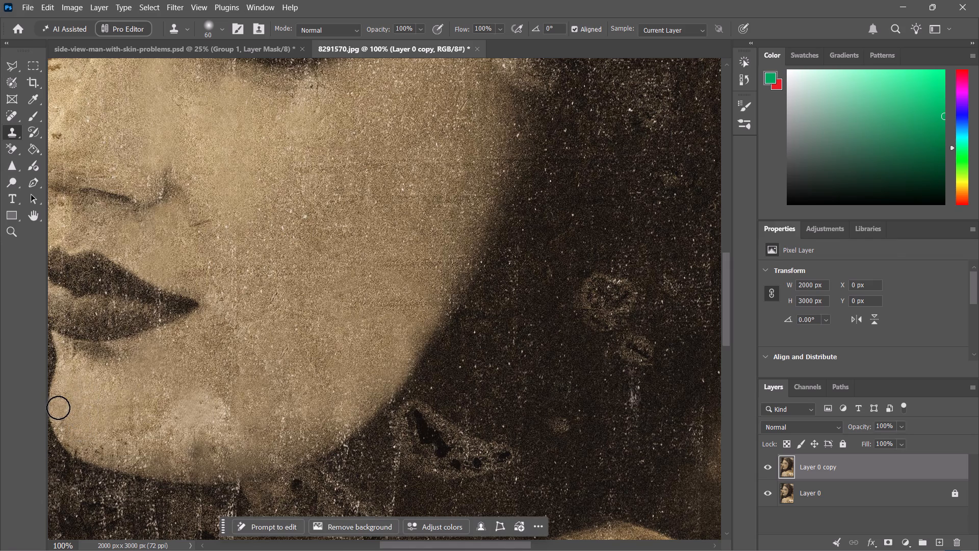
alt+click(67, 405)
click(60, 428)
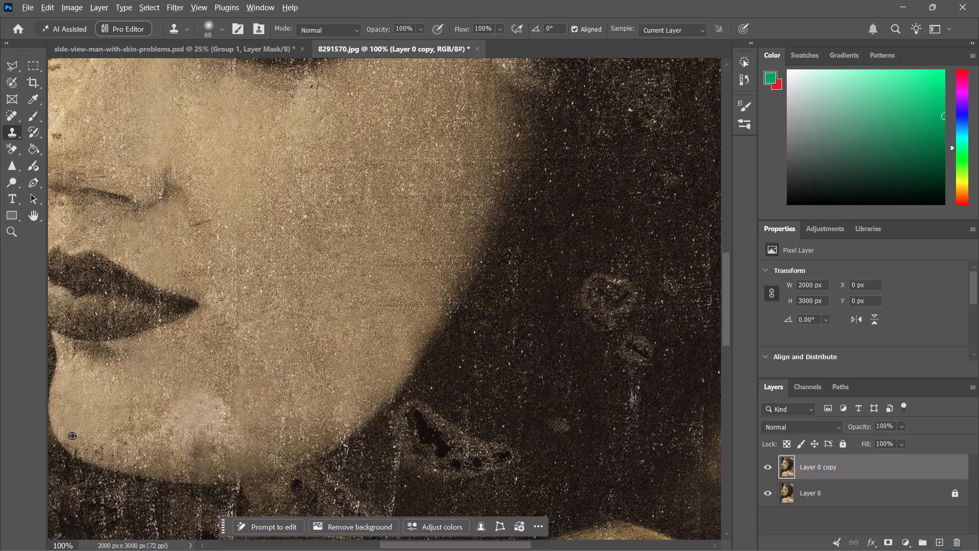
Resample nearby skin repeatedly and clone it along the curved lower edge at the far side of the chin.
alt+click(81, 416)
click(73, 440)
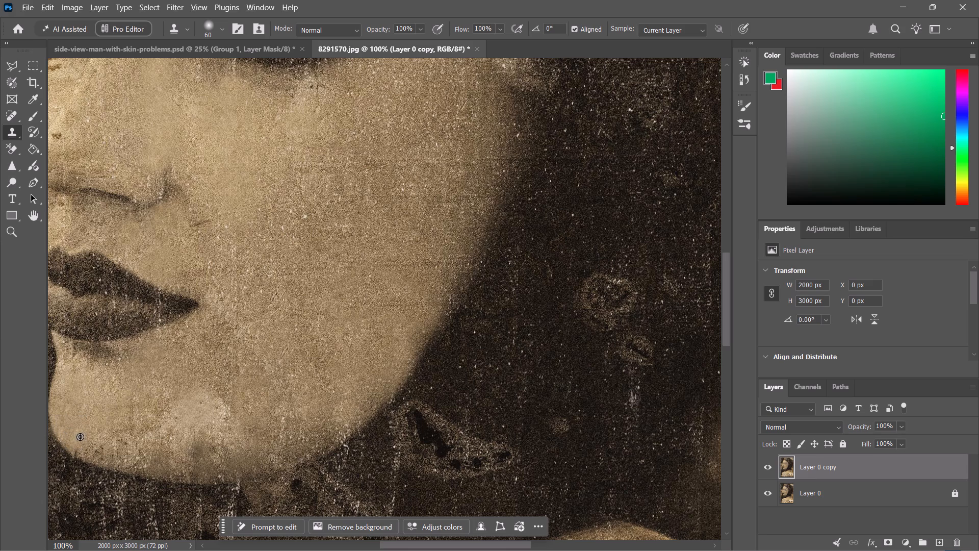
alt+click(80, 437)
click(86, 448)
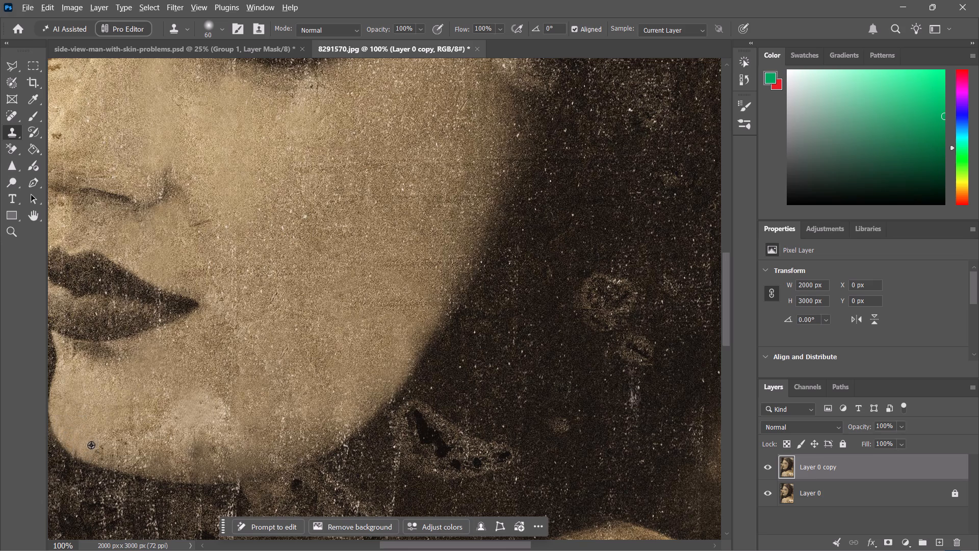
alt+click(94, 442)
click(99, 457)
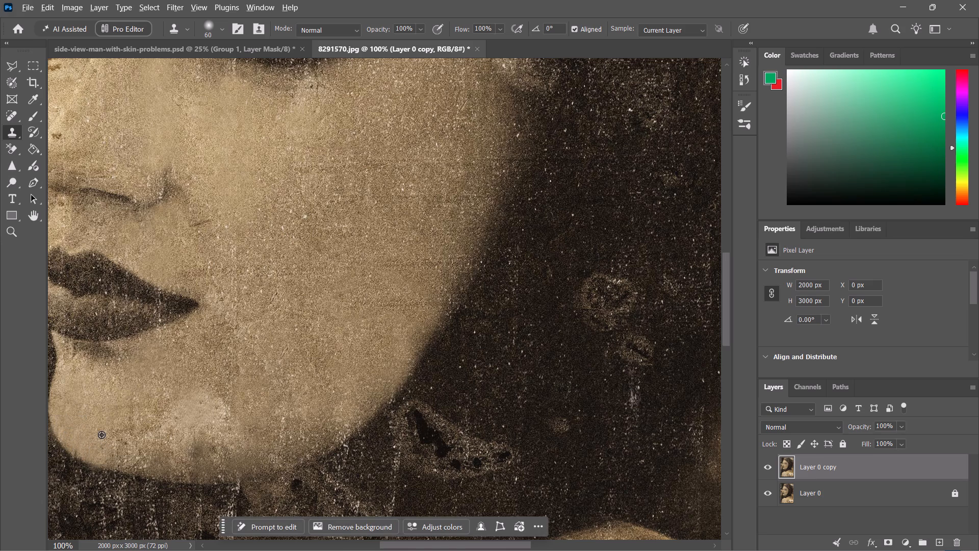
Clone neighbouring skin over the specks and uneven tone on the lower part of the chin, just above its bottom edge.
alt+click(101, 435)
click(105, 441)
alt+click(106, 434)
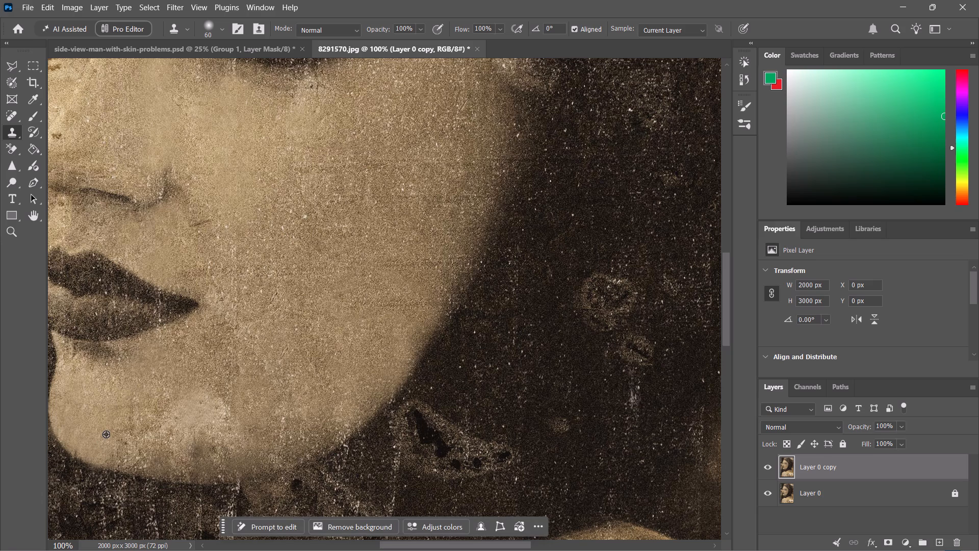
click(114, 431)
alt+click(105, 432)
click(112, 447)
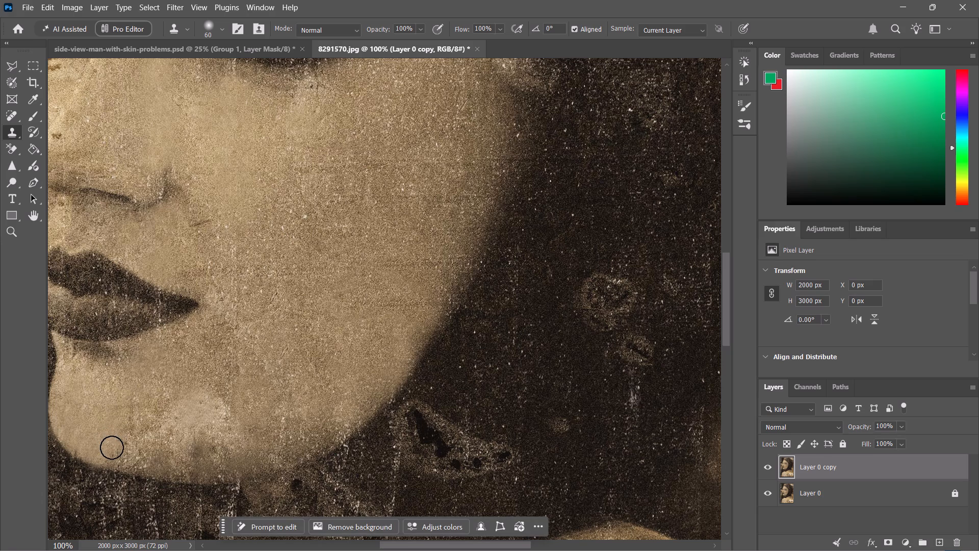
alt+click(112, 453)
click(119, 458)
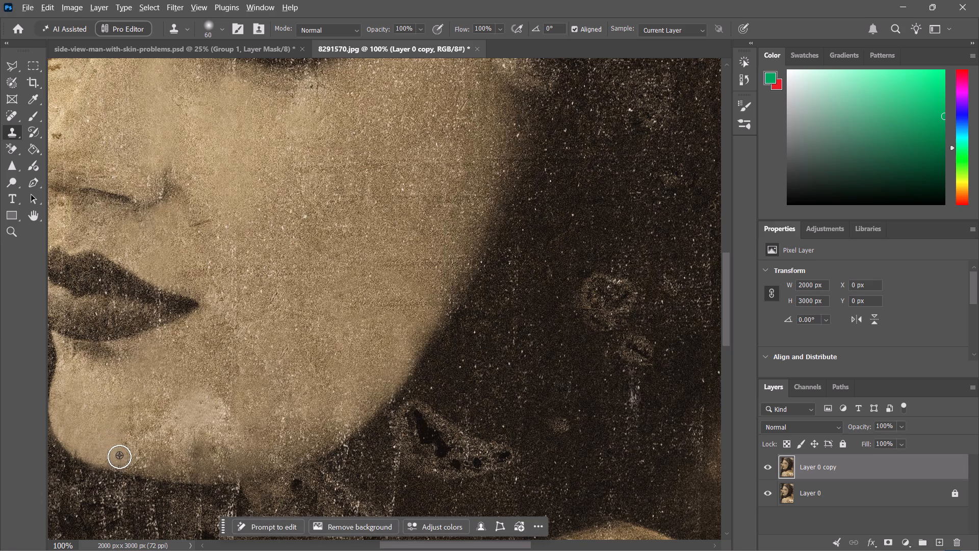
alt+click(115, 450)
click(147, 448)
alt+click(111, 440)
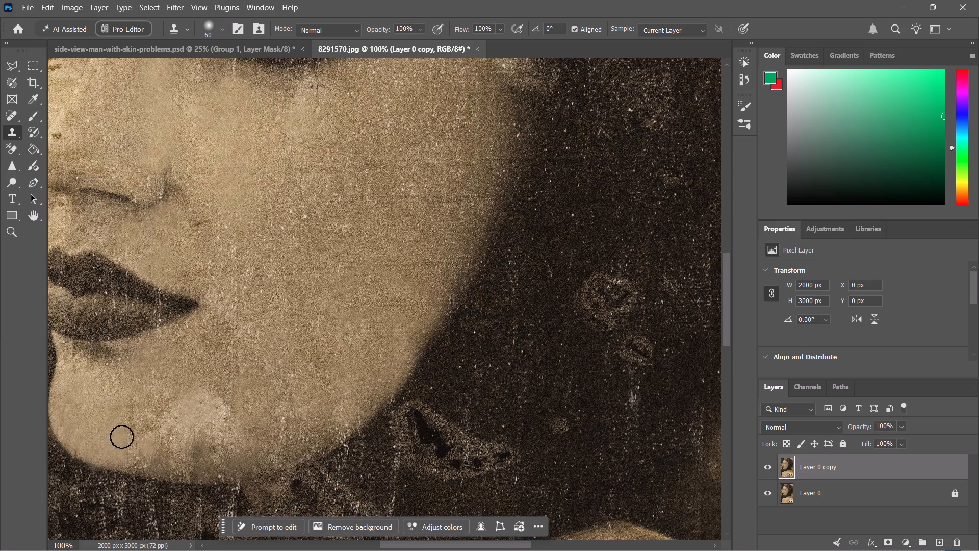
Clone smooth chin skin over the speckled strip beside the large light patch, continuing down to the chin's bottom edge.
click(128, 432)
alt+click(127, 421)
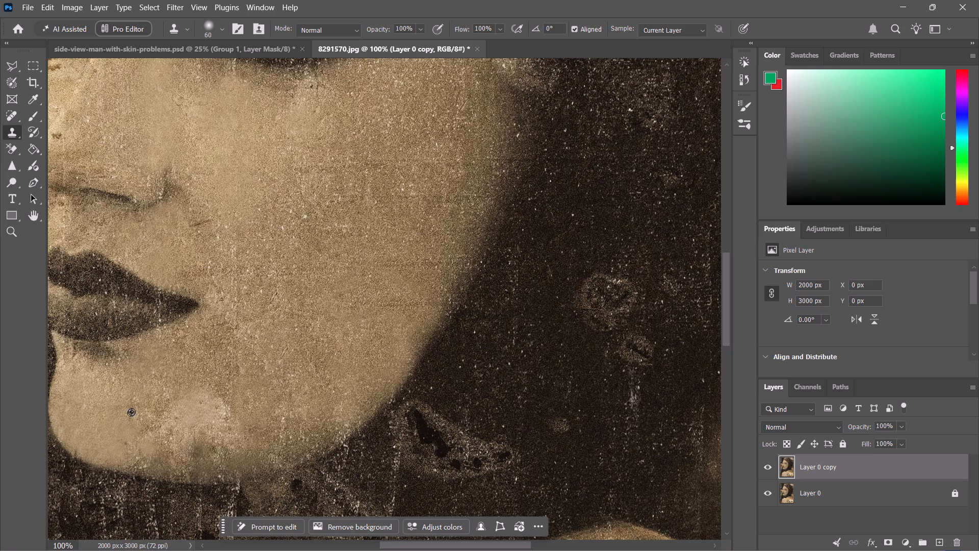
click(132, 411)
alt+click(127, 429)
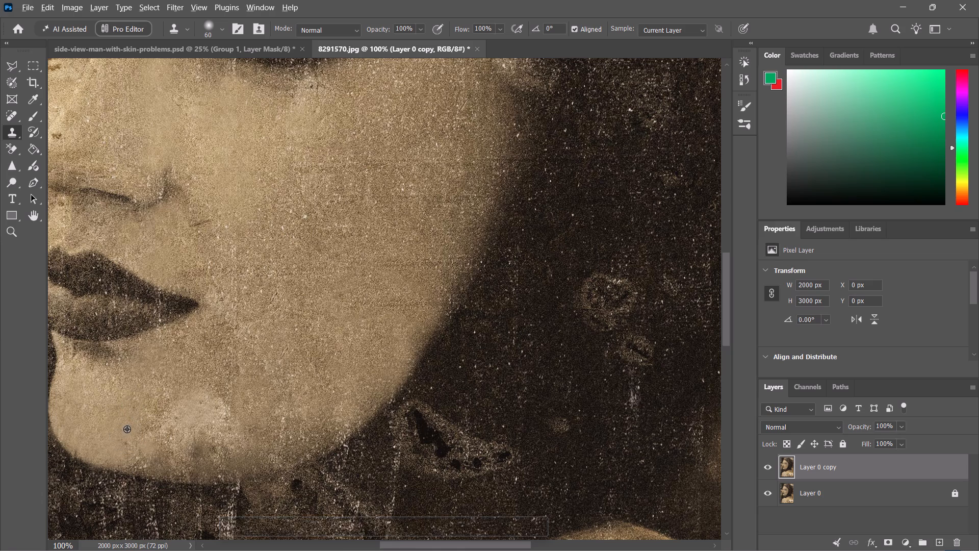
click(147, 424)
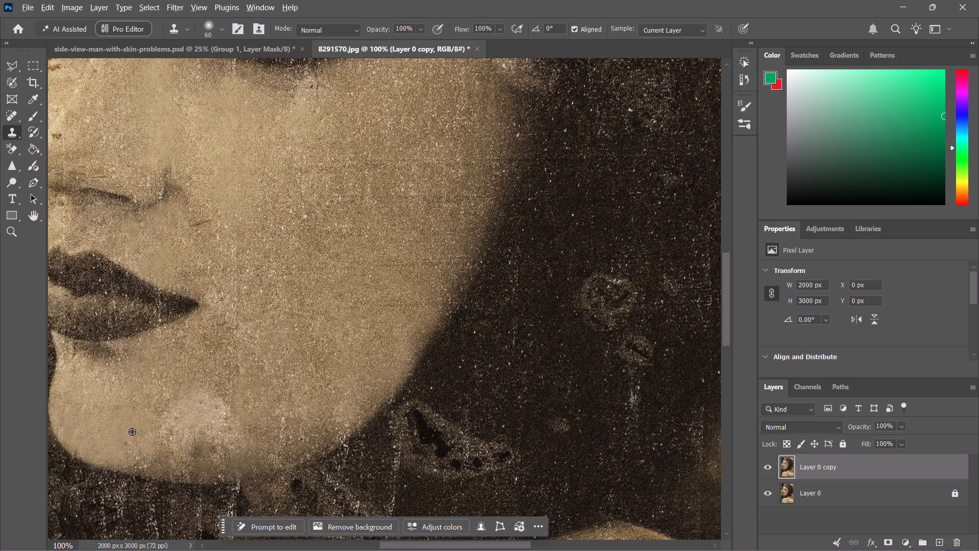
alt+click(131, 432)
click(130, 446)
alt+click(128, 446)
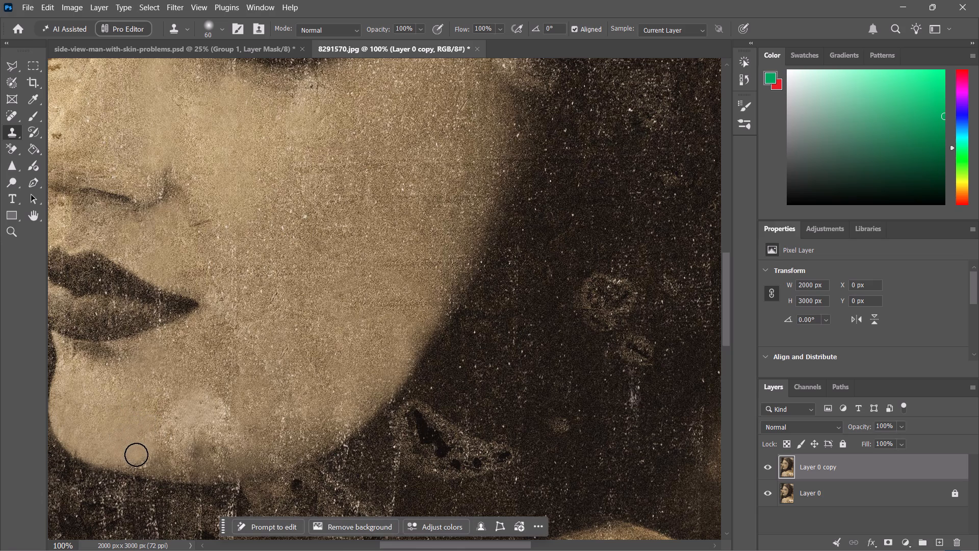
click(136, 455)
alt+click(127, 455)
click(144, 467)
With the Clone Stamp, resample clean cheek skin and cover the small marks on the cheek beside the mouth corner.
key(z)
alt+click(227, 400)
alt+click(227, 400)
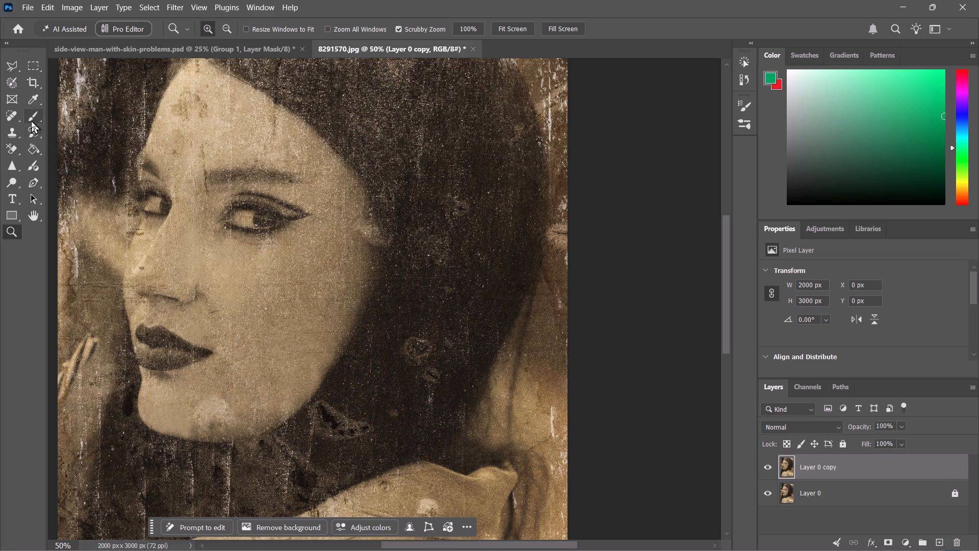
click(12, 133)
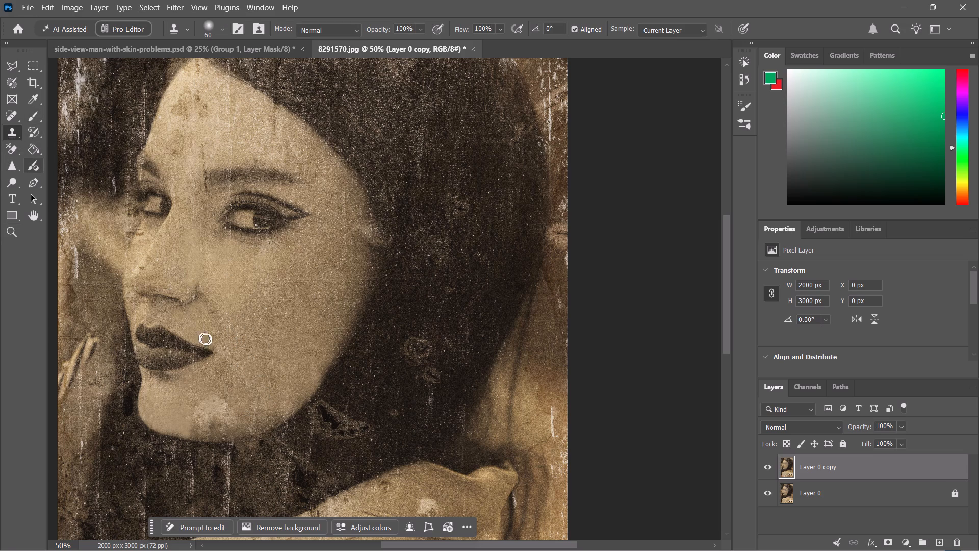
key(space)
key(space)
key(space)
key(space)
key(space)
key(space)
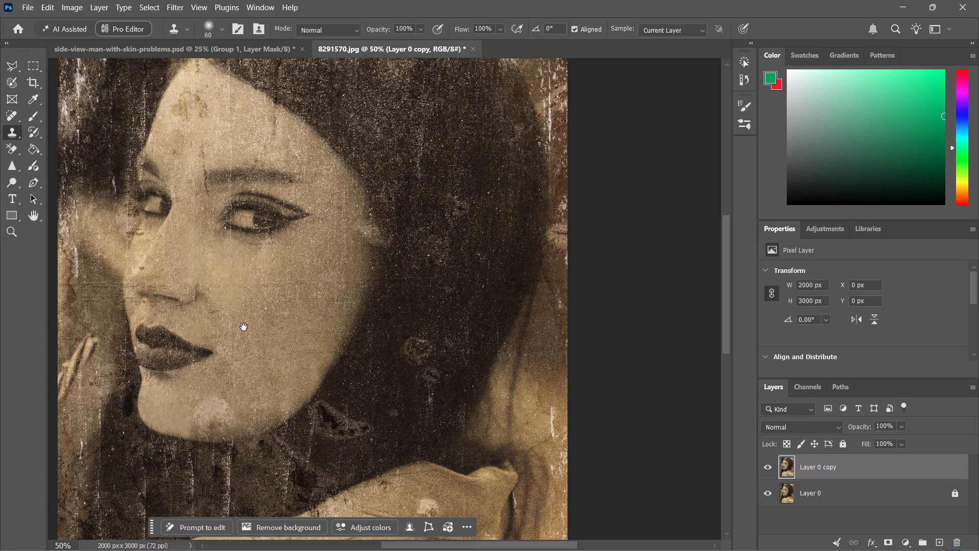
click(244, 327)
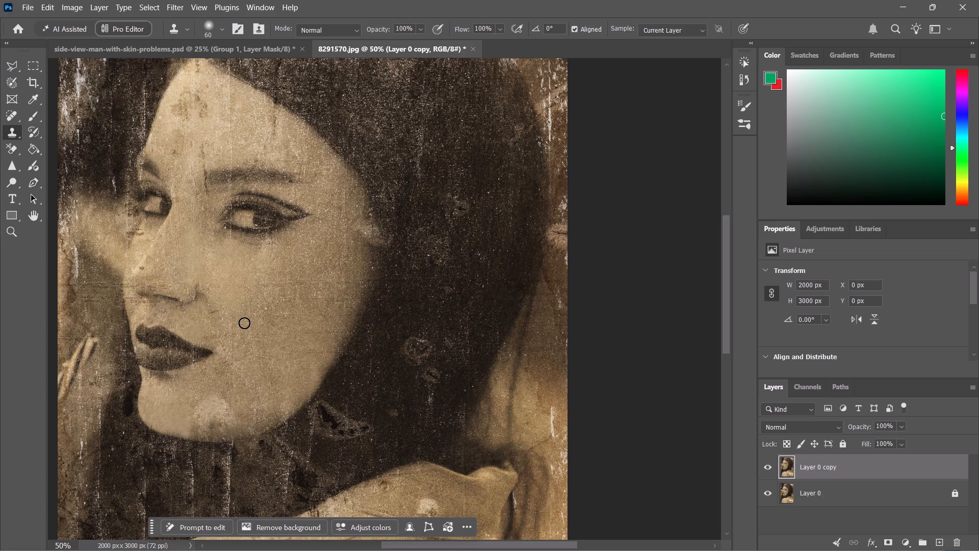
alt+click(244, 323)
click(230, 319)
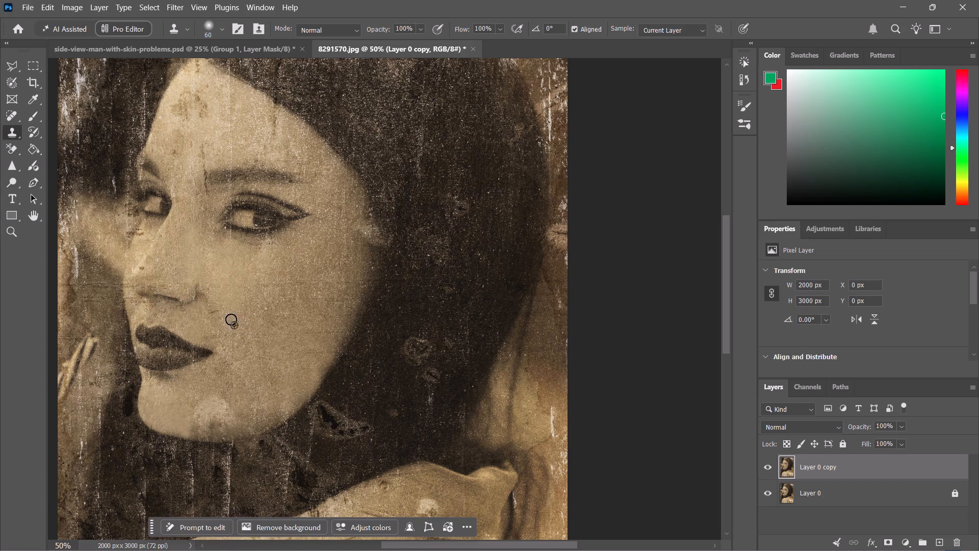
alt+click(240, 325)
click(231, 325)
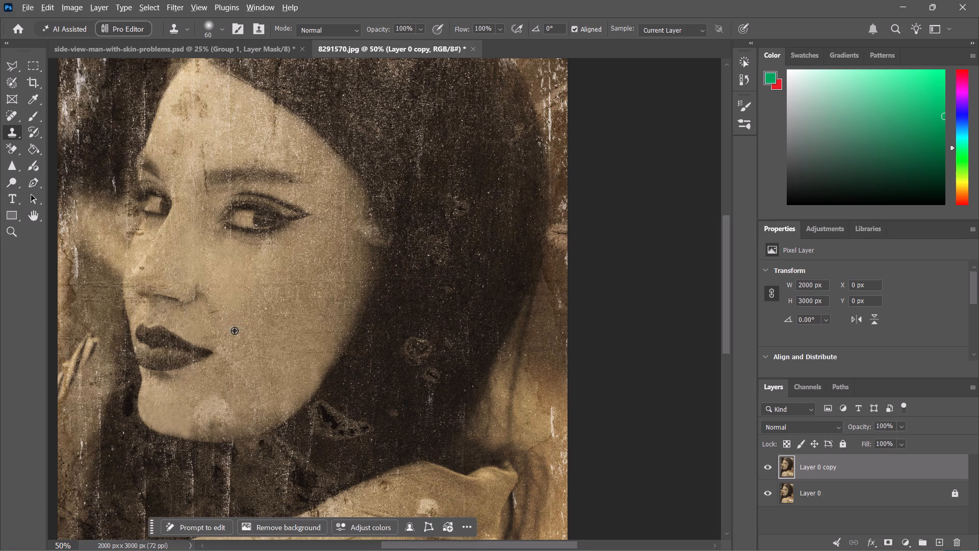
alt+click(241, 336)
click(229, 336)
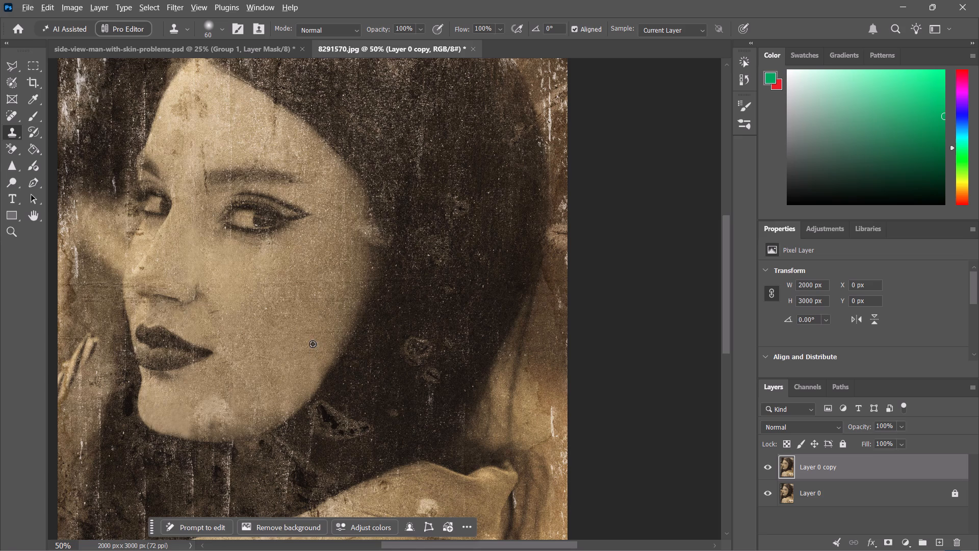
Clone clean skin over the white specks on the lower cheek near the jawline, enlarging the brush to 90.
alt+click(312, 343)
click(309, 333)
alt+click(321, 345)
click(321, 333)
text(]]])
alt+click(315, 364)
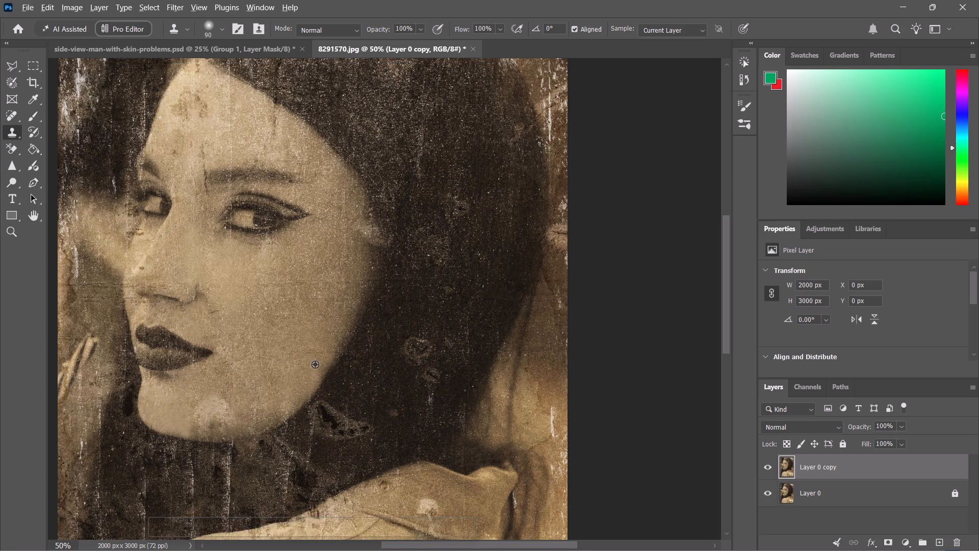
click(311, 354)
alt+click(323, 357)
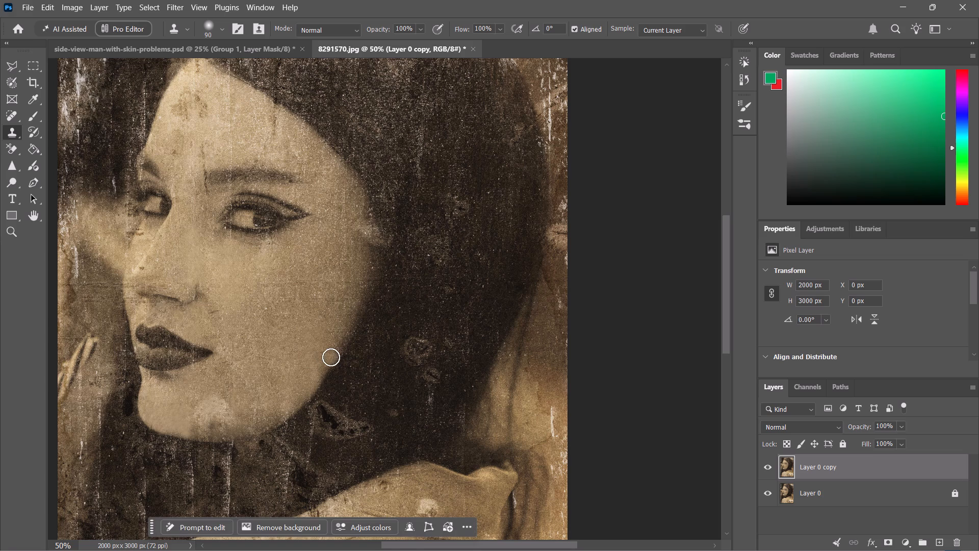
click(329, 350)
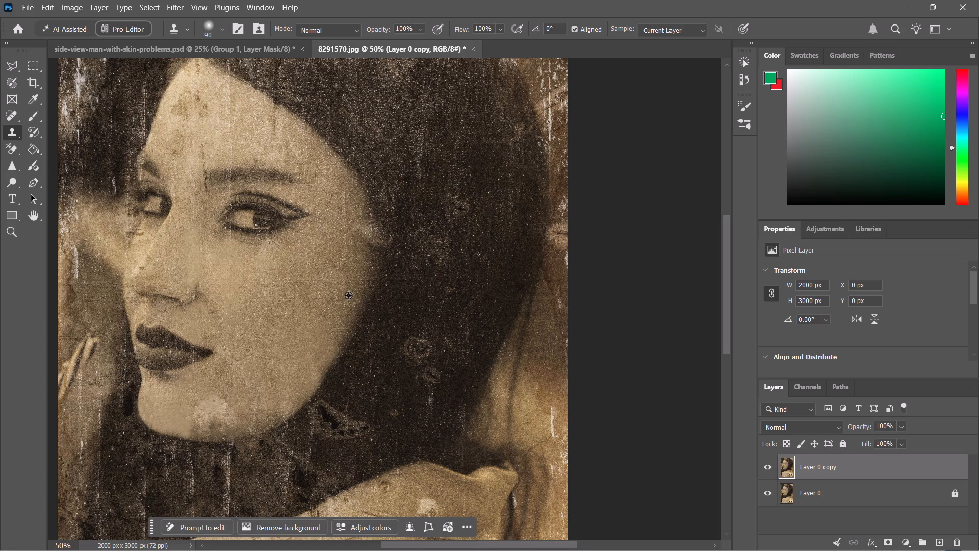
Clone adjacent skin over the faint horizontal line and specks across the cheek, from its outer edge to the middle.
alt+click(348, 295)
click(345, 281)
alt+click(359, 288)
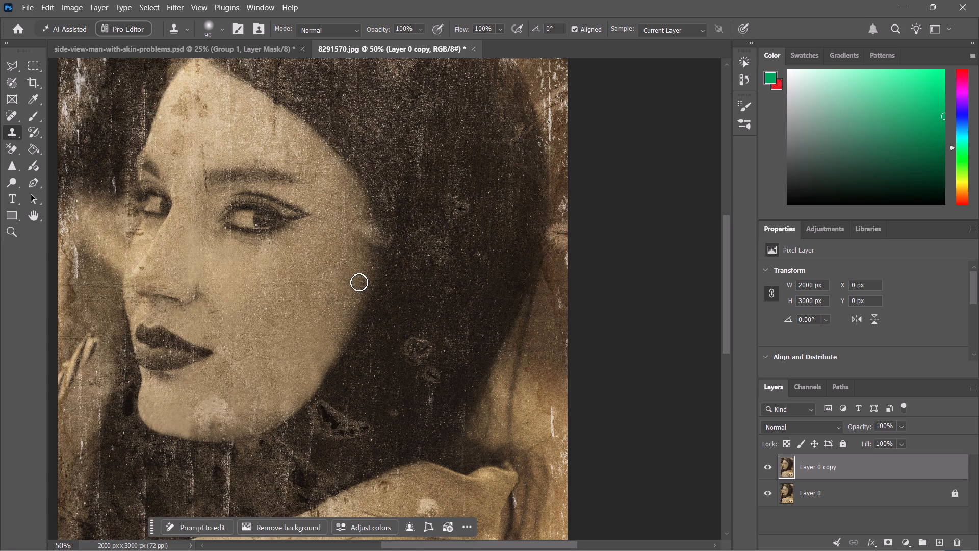
click(359, 282)
alt+click(303, 289)
click(297, 287)
alt+click(284, 292)
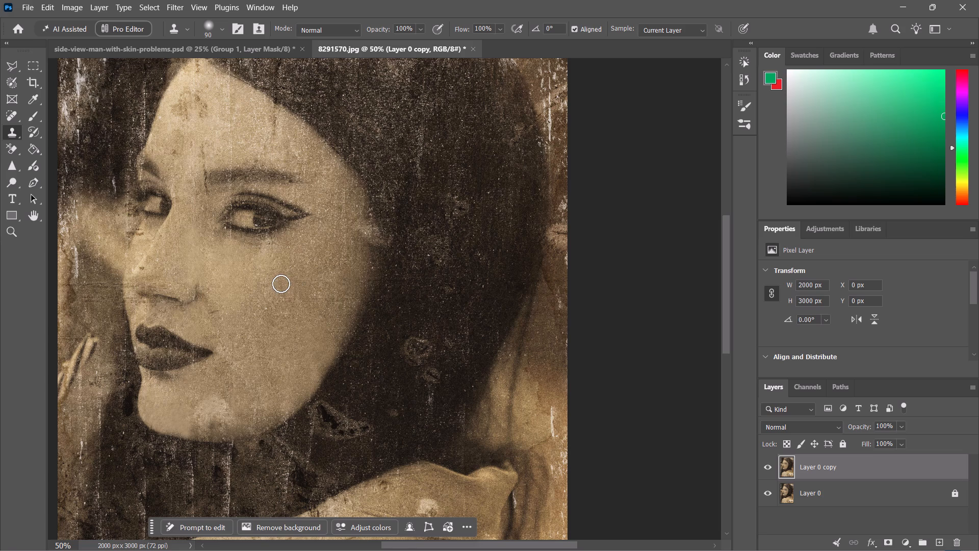
click(281, 284)
alt+click(264, 292)
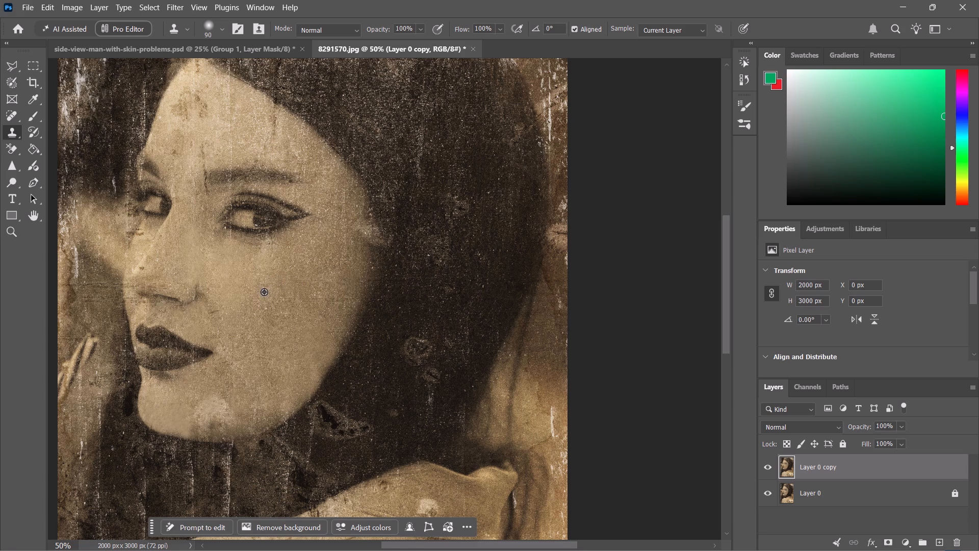
click(268, 288)
Clone neighbouring clean skin over the dark vertical crack between the eyebrows, working from the brow's inner end up to the lower forehead.
alt+click(200, 188)
click(208, 192)
alt+click(194, 176)
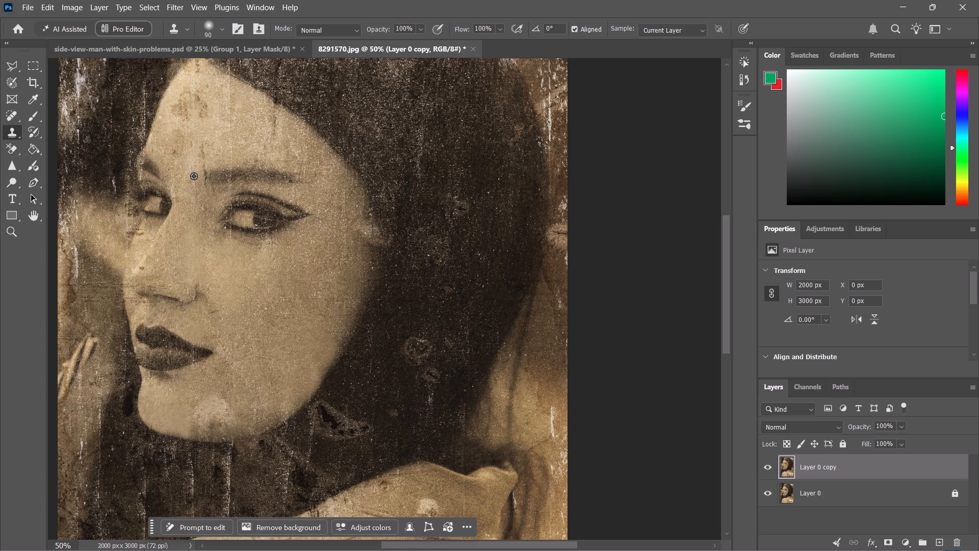
click(199, 178)
alt+click(195, 169)
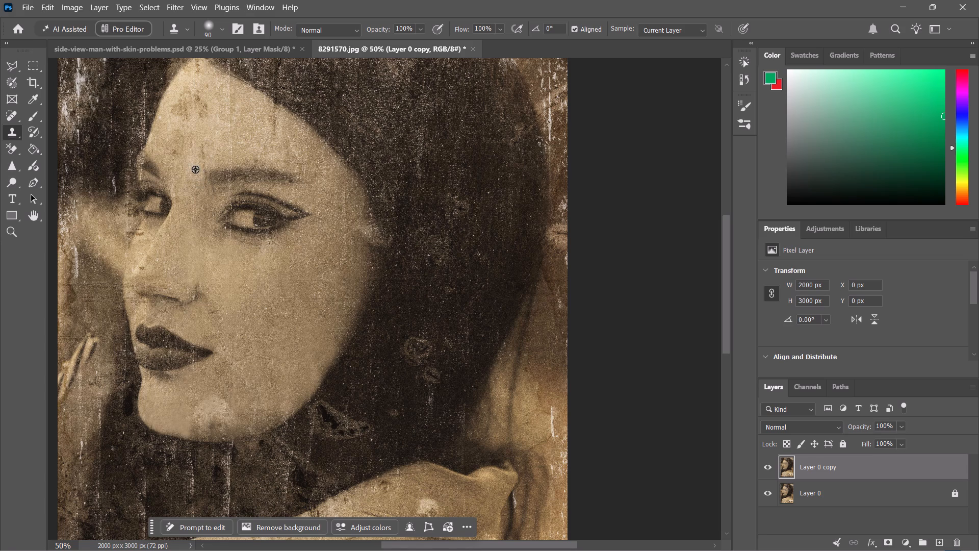
click(201, 166)
alt+click(195, 154)
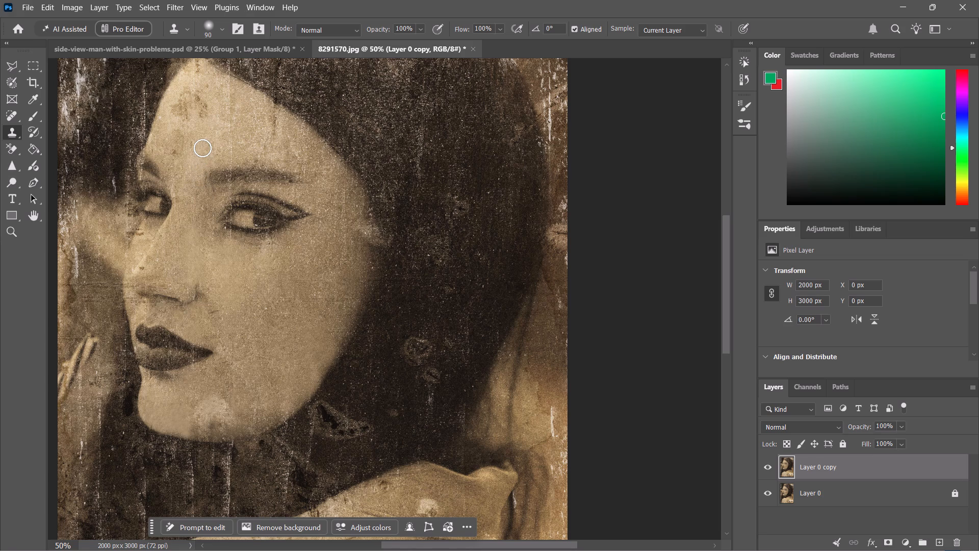
click(202, 148)
alt+click(199, 174)
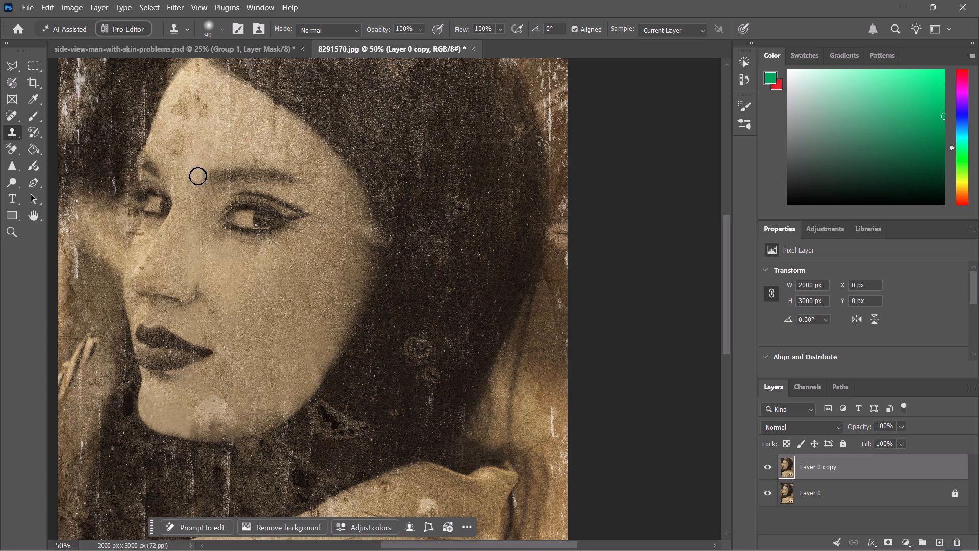
click(198, 176)
Clone clean skin over the specks between the near eyebrow's inner end and the inner eye corner.
alt+click(199, 198)
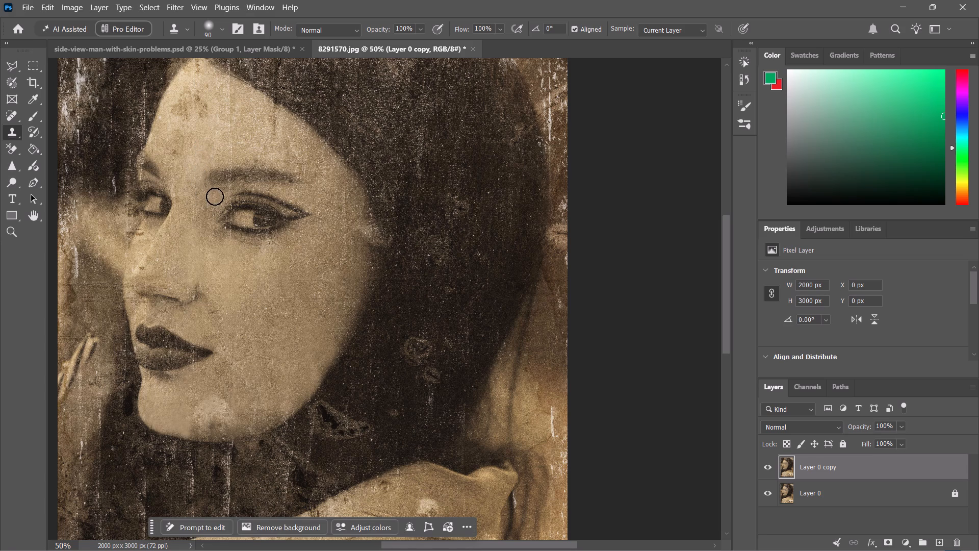
click(215, 196)
alt+click(220, 190)
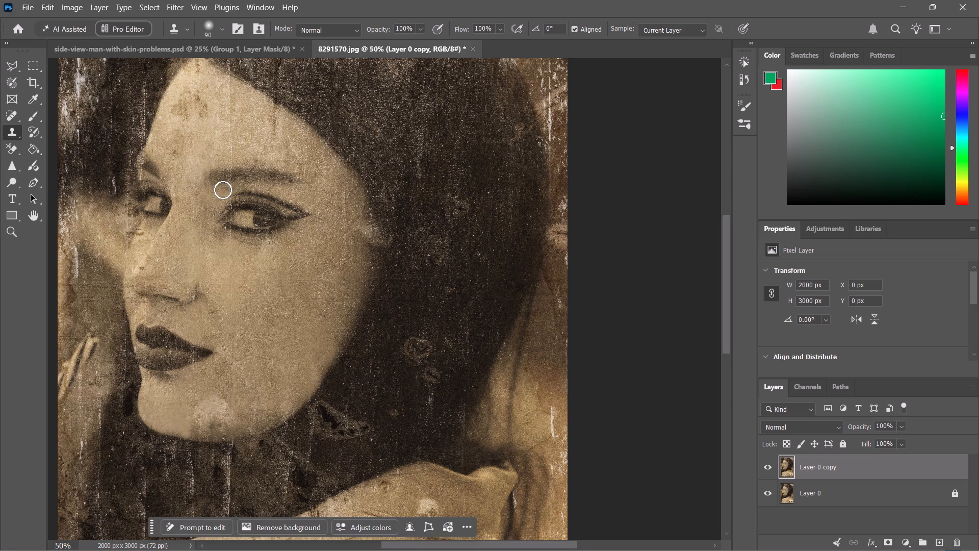
click(223, 190)
Resample clean forehead skin repeatedly and clone it over the specks just above the near eyebrow's inner half.
alt+click(220, 163)
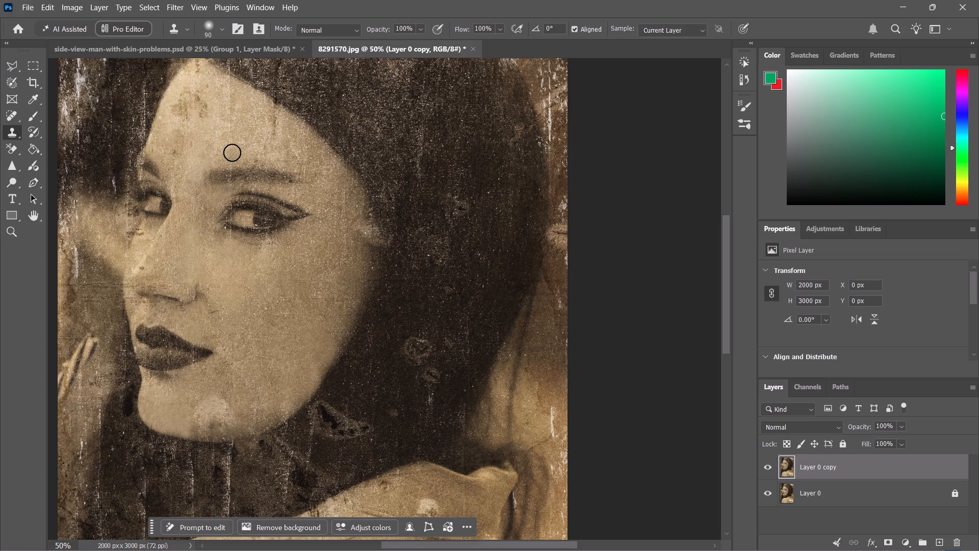
click(232, 159)
alt+click(223, 144)
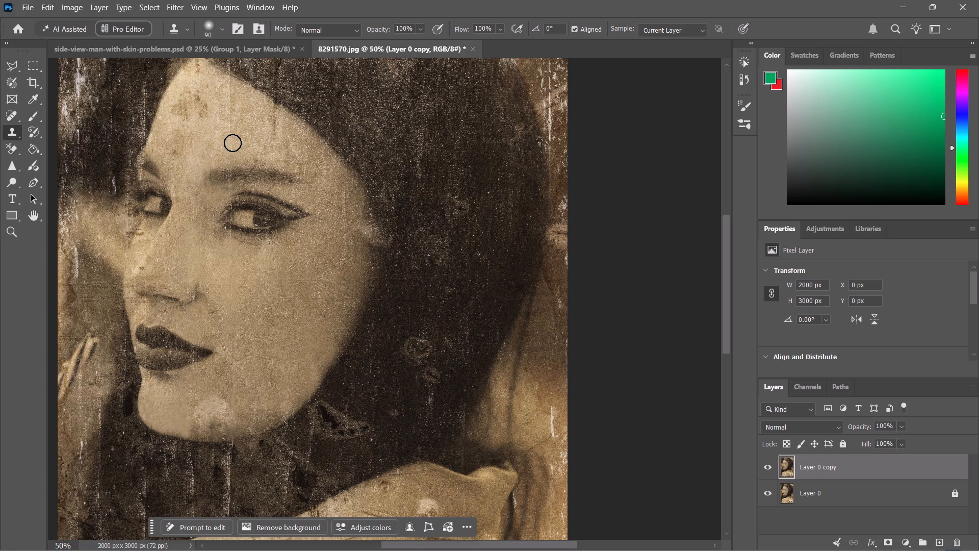
click(233, 143)
alt+click(220, 132)
click(233, 129)
alt+click(221, 146)
click(234, 148)
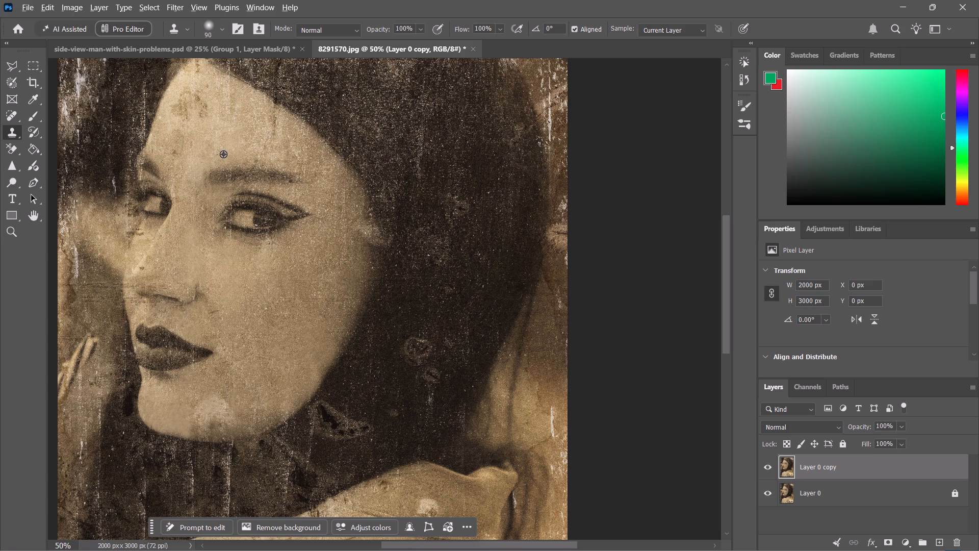
alt+click(222, 154)
click(230, 148)
Clone clean skin over the specks on the upper forehead beside the brown stain, up to the hairline.
alt+click(220, 104)
click(228, 104)
alt+click(215, 85)
click(229, 89)
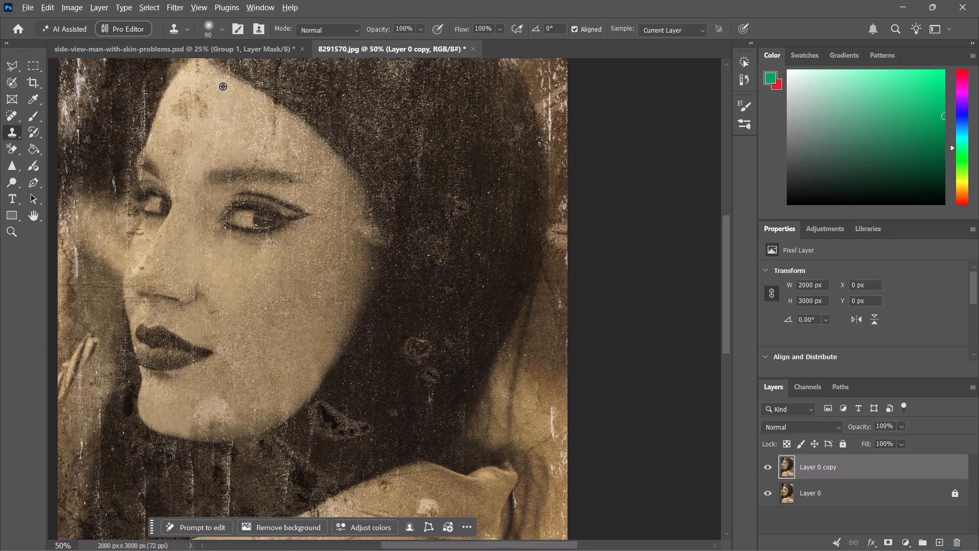
alt+click(222, 86)
click(224, 81)
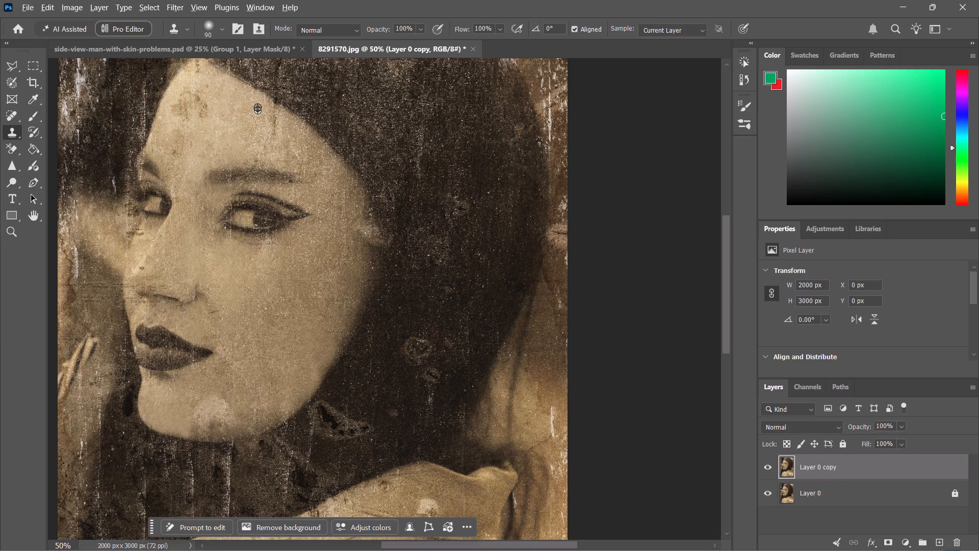
Clone clean skin over the white specks on the outer forehead, from the hairline down to above the middle of the near eyebrow.
alt+click(257, 107)
click(272, 113)
alt+click(263, 121)
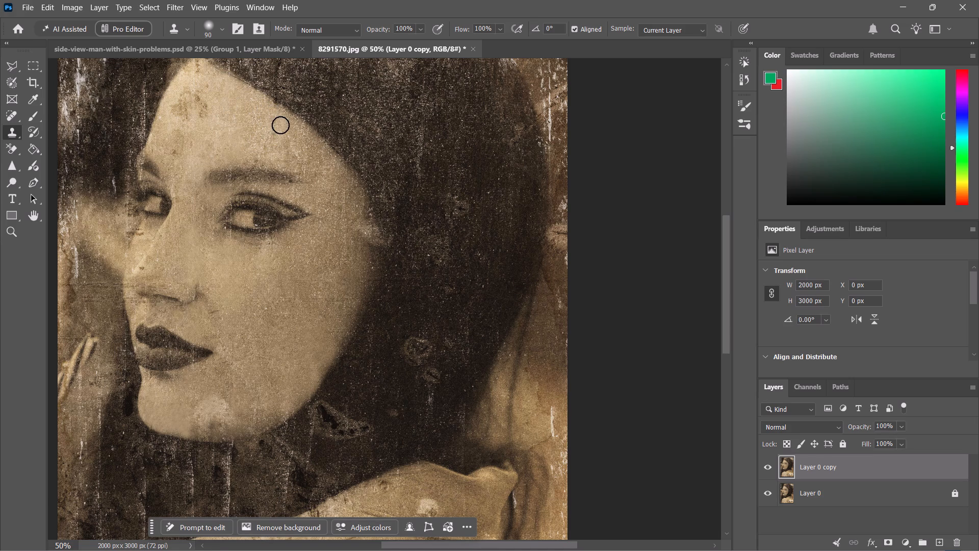
click(271, 124)
alt+click(263, 130)
click(268, 141)
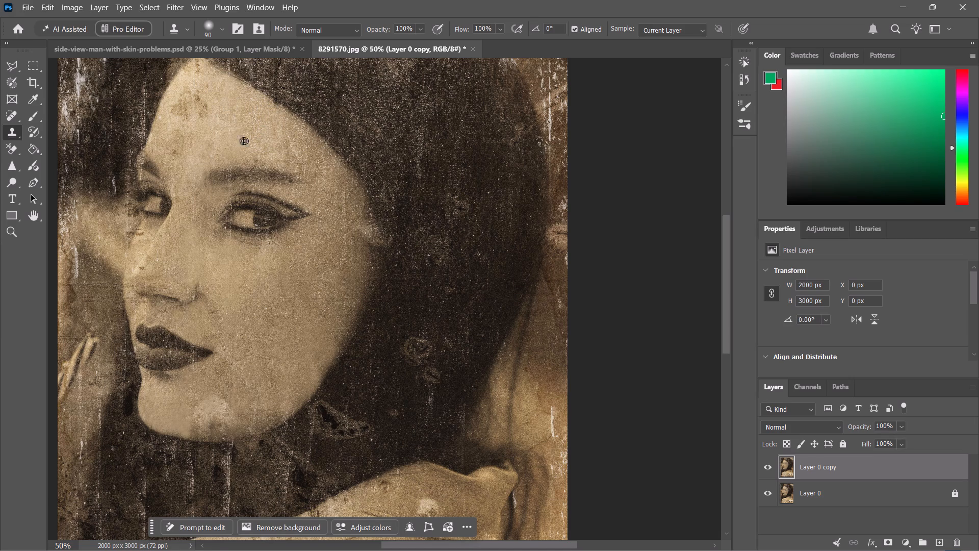
alt+click(249, 152)
click(259, 154)
With the Clone Stamp brush reduced to 50, sample the near eye's white and retouch the marks at its inner corner.
alt+click(238, 218)
key(bracketleft)
key(bracketleft)
key(bracketleft)
key(bracketleft)
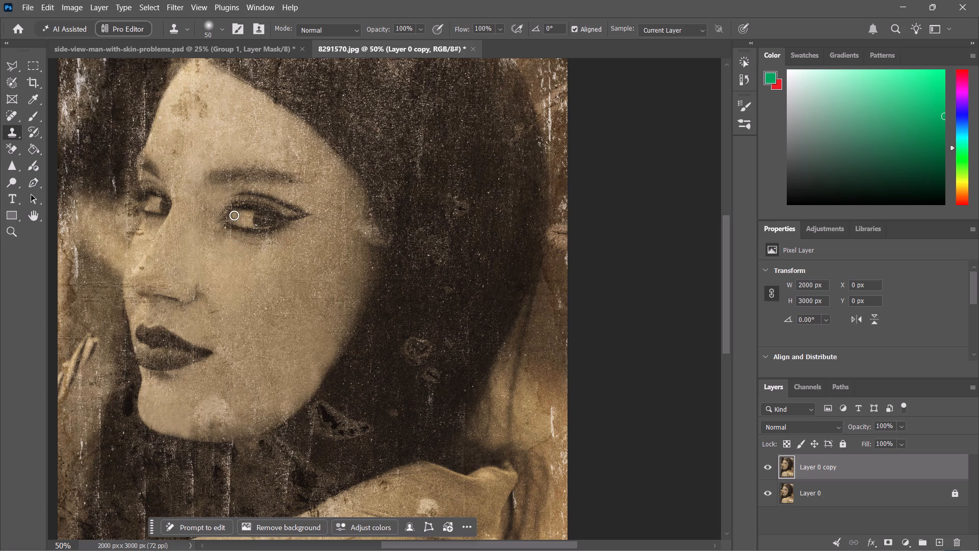
click(232, 219)
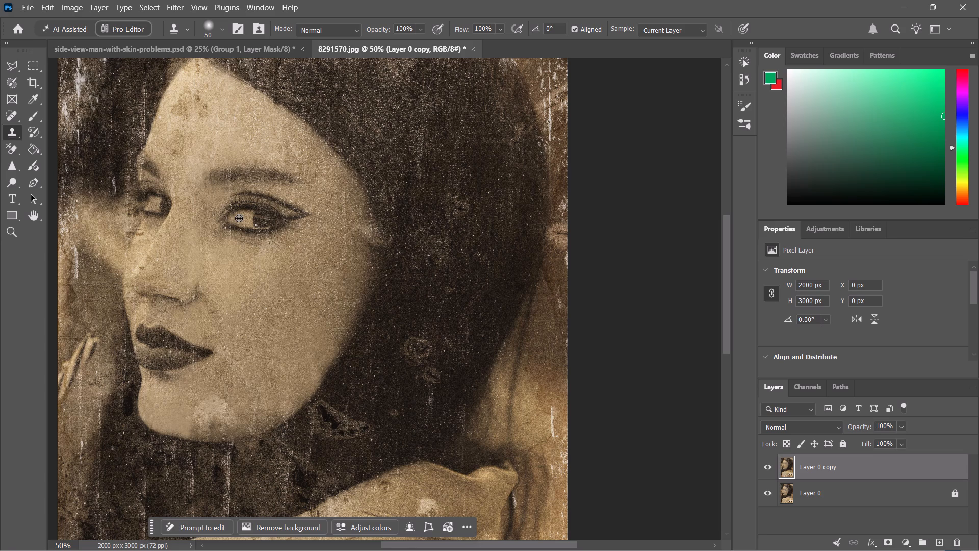
alt+click(239, 218)
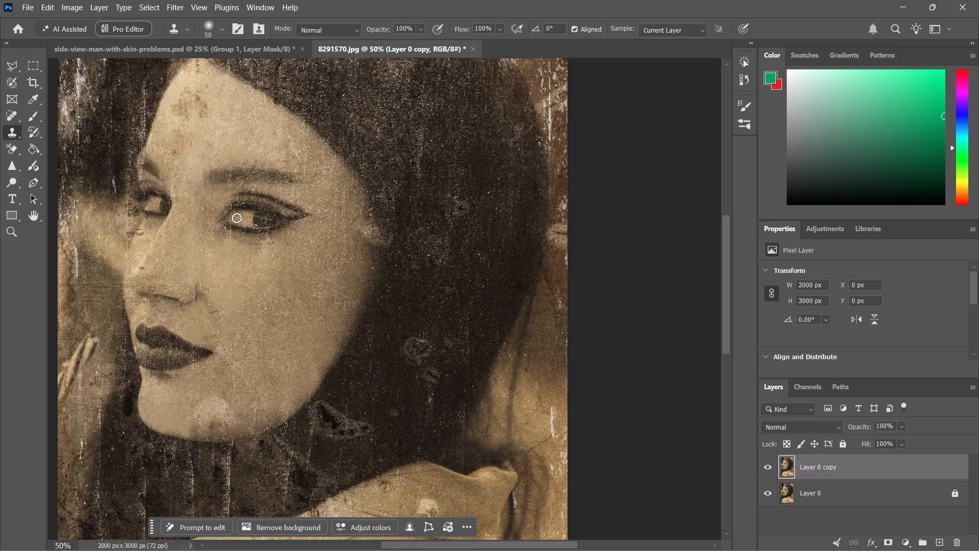
Clone clean tones over the marks at the near eye's inner corner and the skin just below it.
click(237, 218)
alt+click(237, 229)
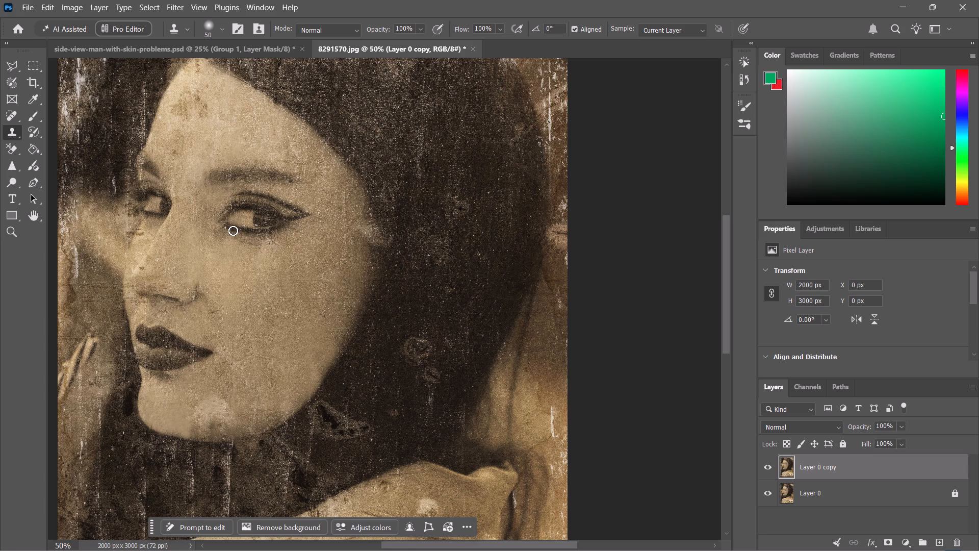
click(233, 231)
alt+click(225, 233)
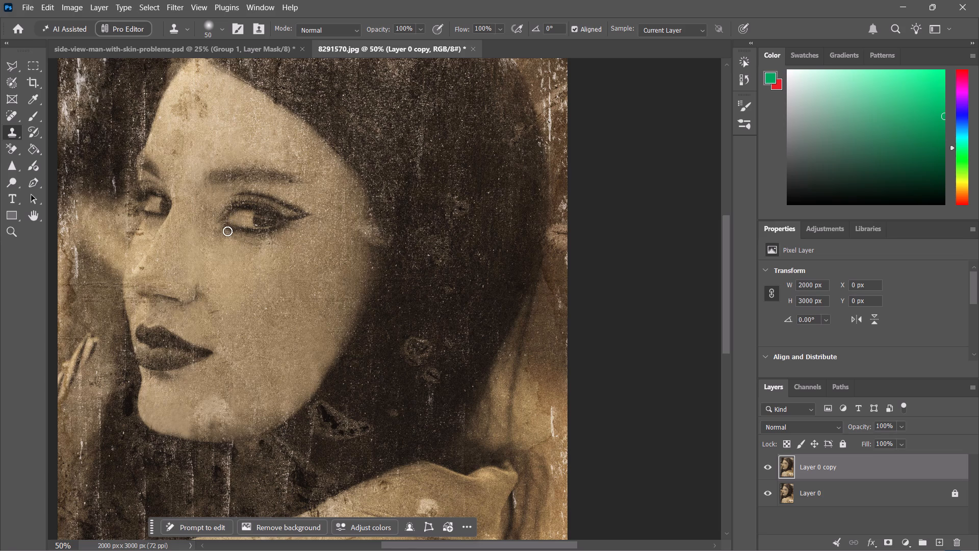
click(228, 232)
Sample the near eyebrow's dark hair and clone it over the specks along the brow's inner end.
alt+click(221, 177)
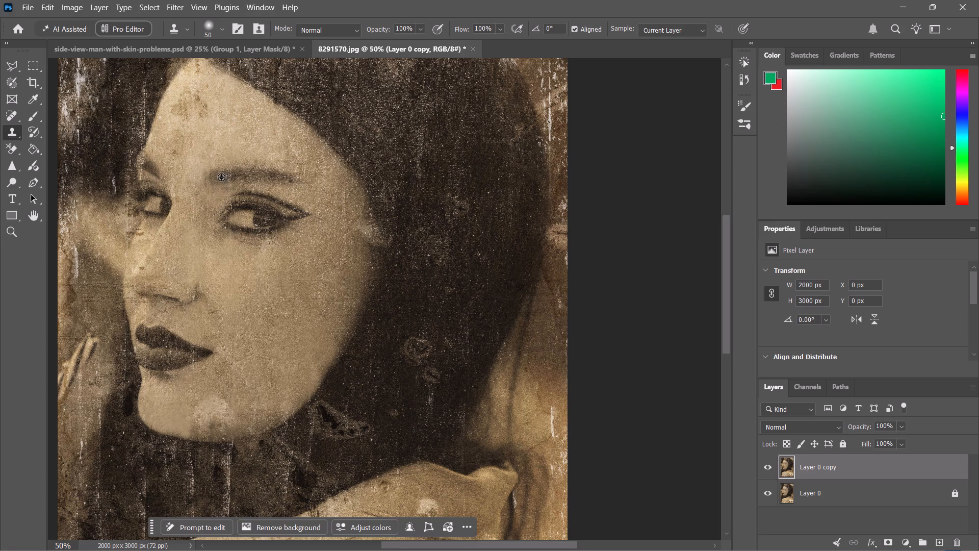
click(231, 176)
alt+click(222, 174)
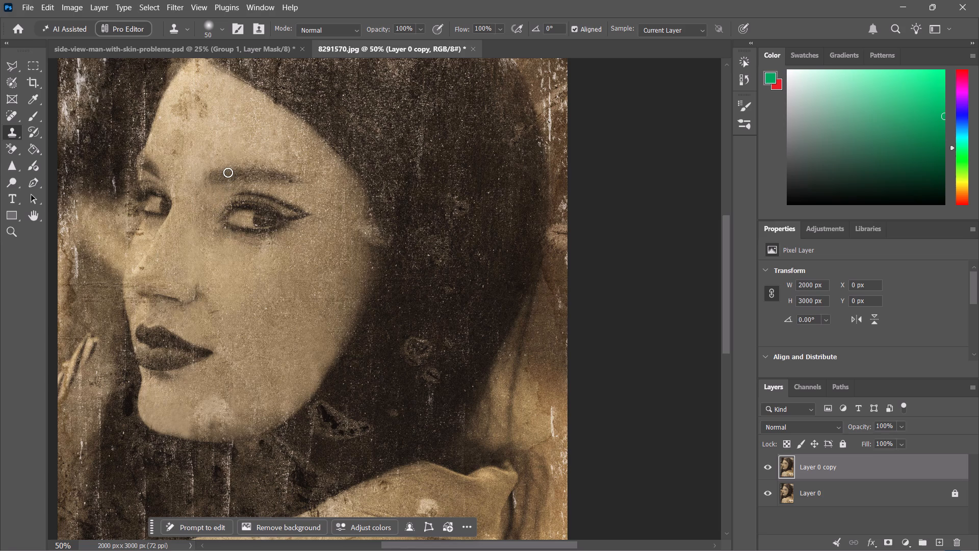
click(228, 172)
alt+click(220, 179)
click(237, 179)
Switch from Photoshop to the Chrome window showing the download history.
key(alt+Tab)
key(alt+Tab)
key(alt+Tab)
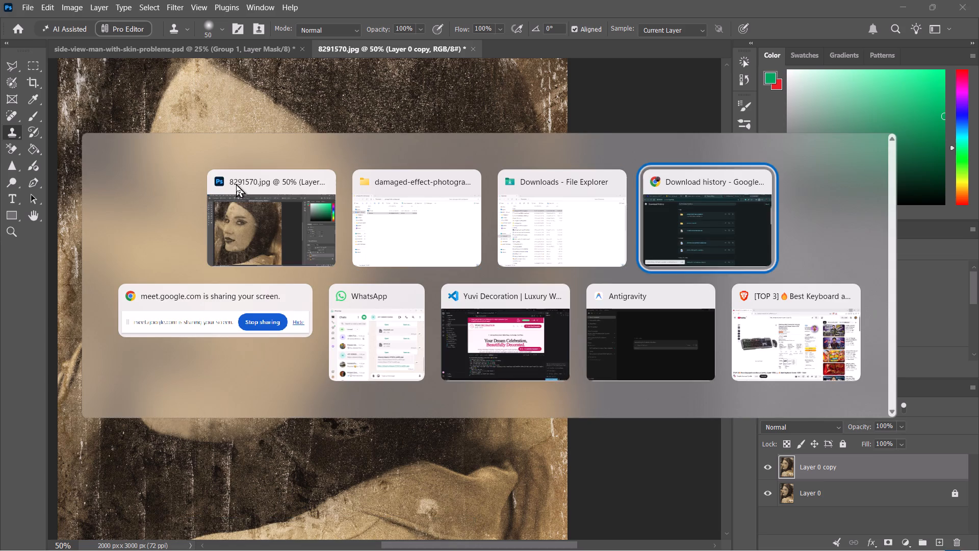
key(alt+Tab)
key(alt+Tab)
key(alt+Tab)
key(alt+Tab)
key(alt+Tab)
key(alt+Tab)
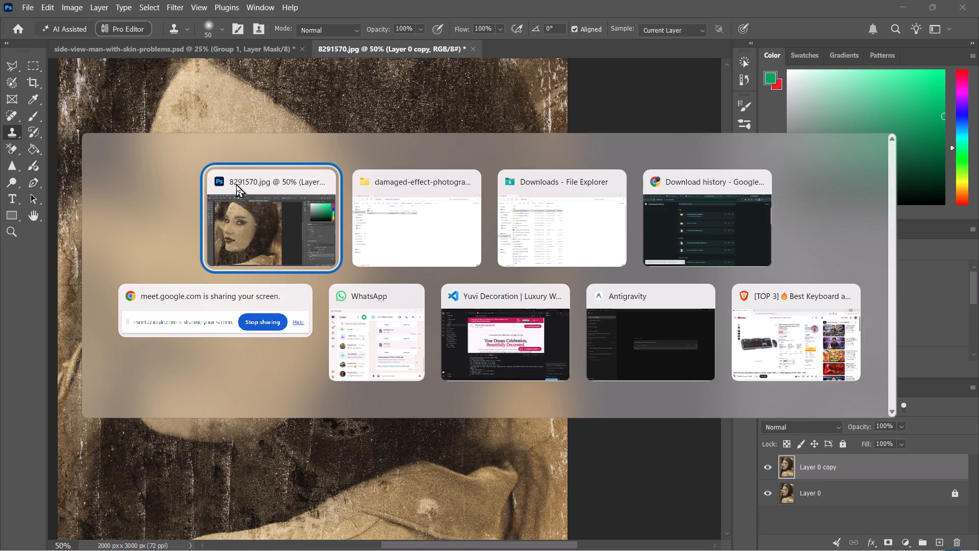
key(alt+Tab)
key(alt+Tab)
key(alt+Tab)
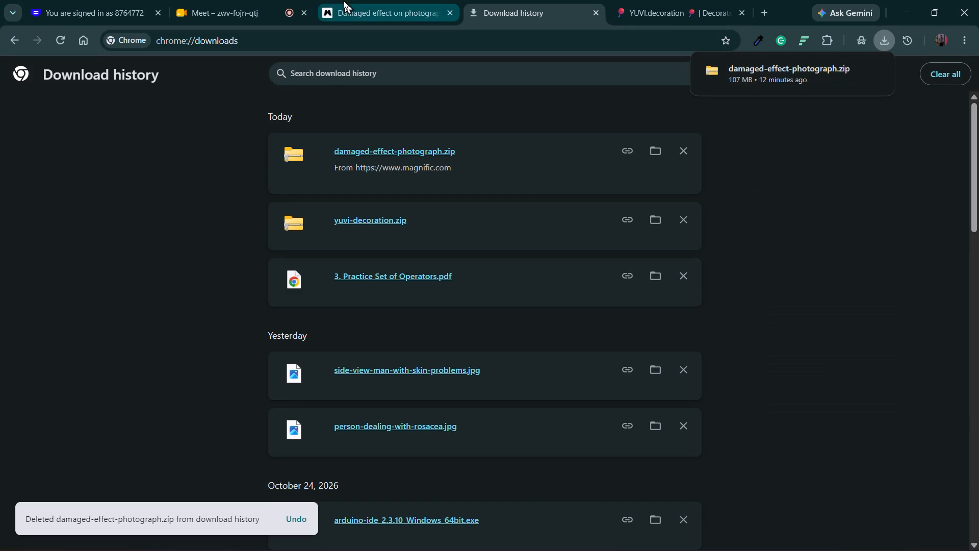
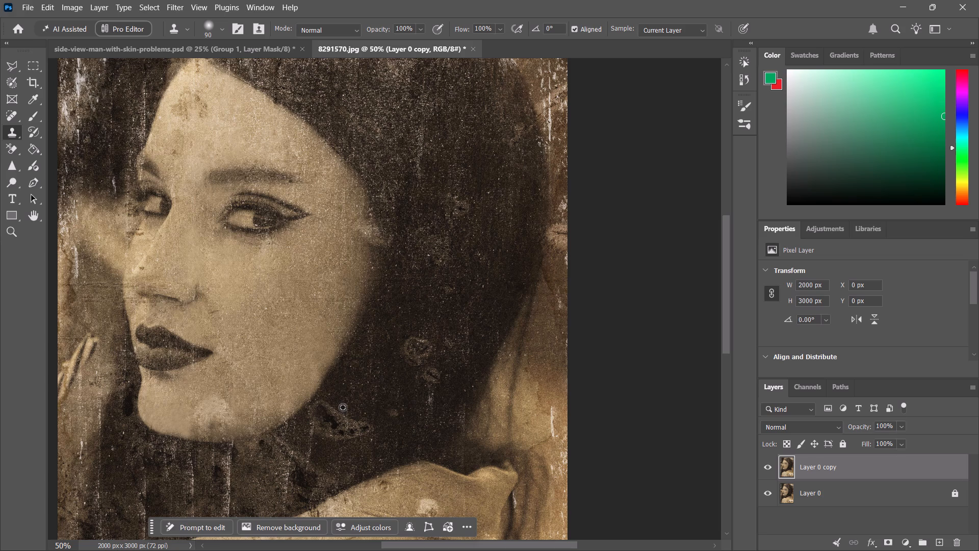
Clone clean dark hair over the cluster of pale and dark blotches in the hair beside the lower jaw.
click(329, 407)
alt+click(341, 404)
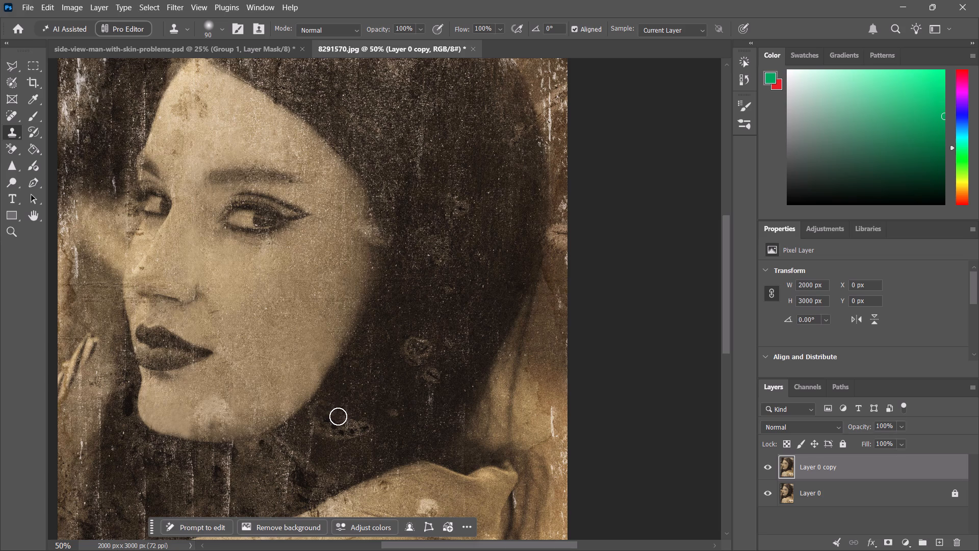
click(337, 415)
alt+click(352, 412)
click(346, 422)
alt+click(361, 412)
click(364, 427)
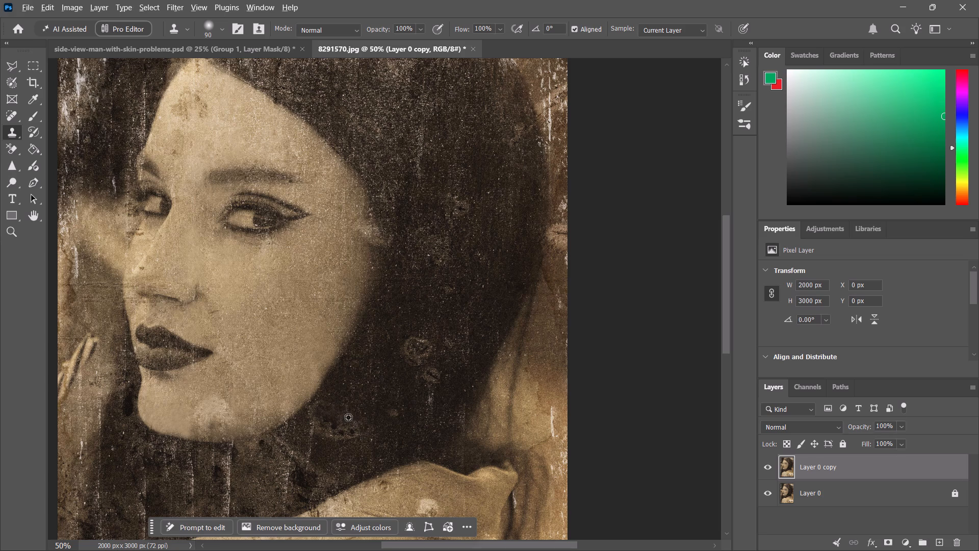
alt+click(350, 415)
click(355, 425)
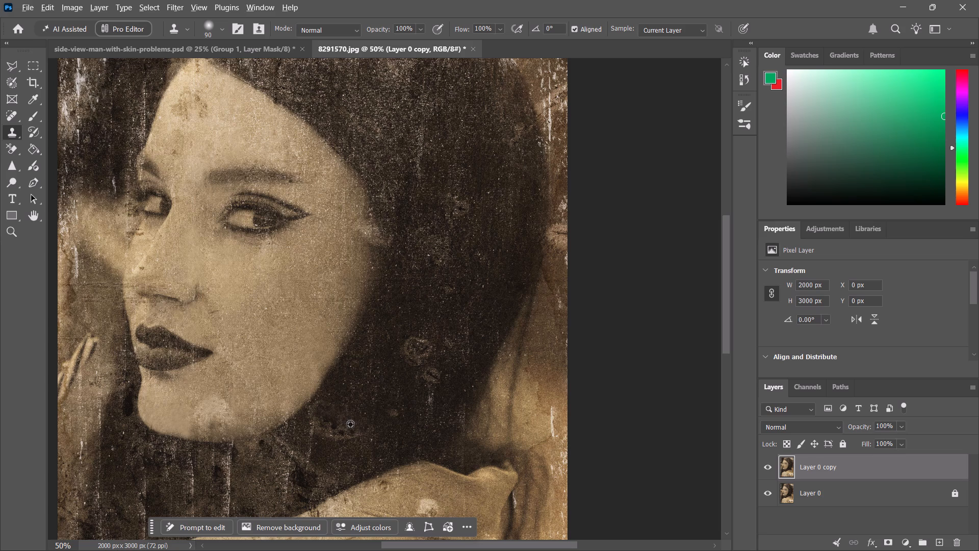
alt+click(353, 419)
click(351, 433)
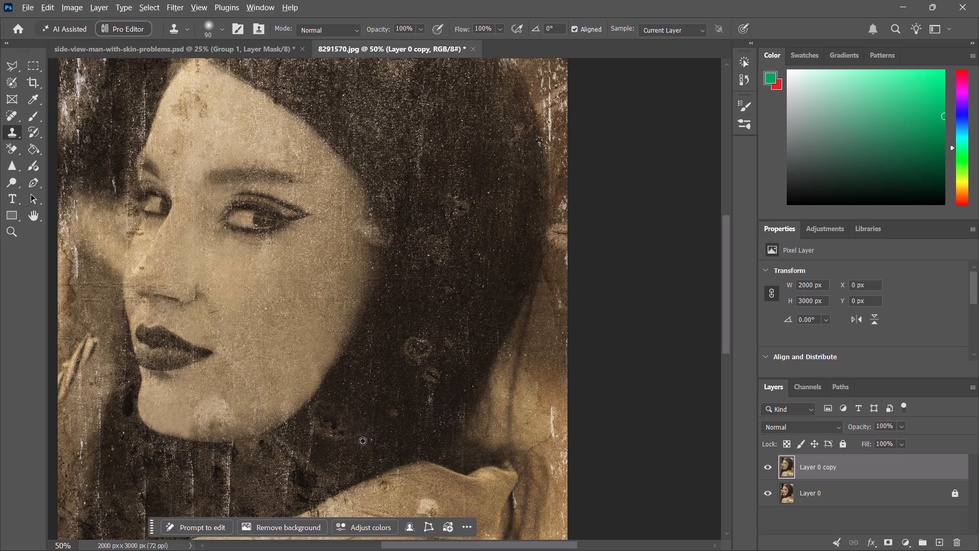
alt+click(366, 441)
click(366, 431)
alt+click(356, 440)
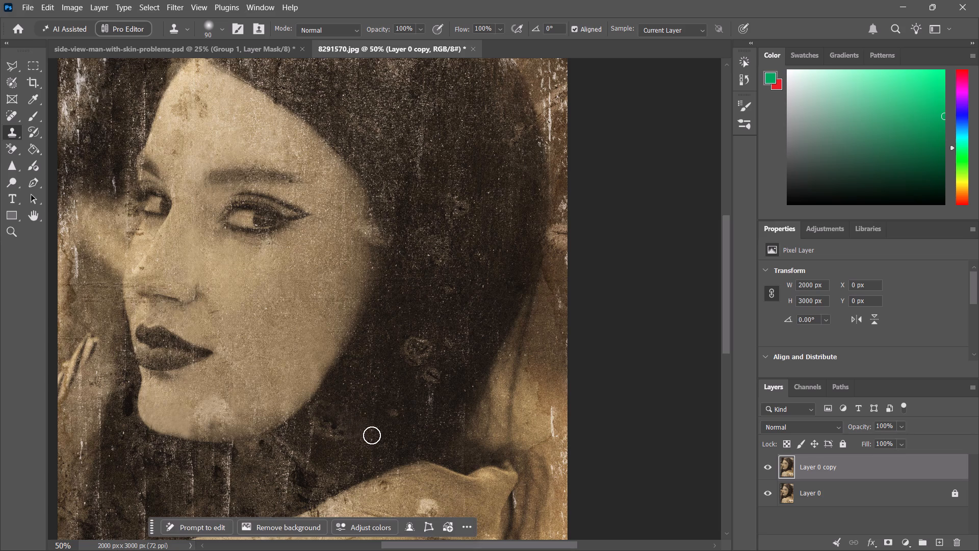
click(372, 435)
Resample nearby dark hair and clone it over the remaining blotch marks on the side nearest the chin.
alt+click(353, 417)
click(341, 433)
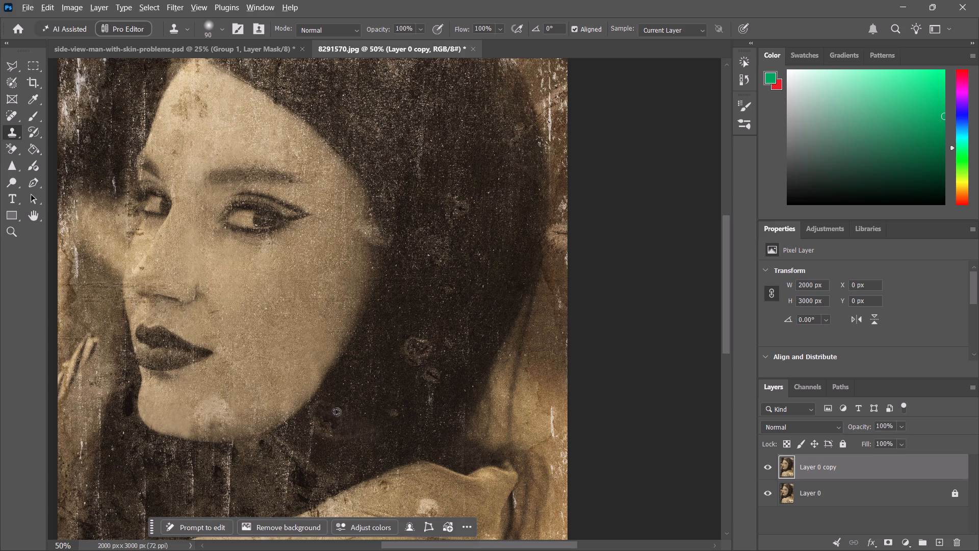
alt+click(332, 412)
click(329, 433)
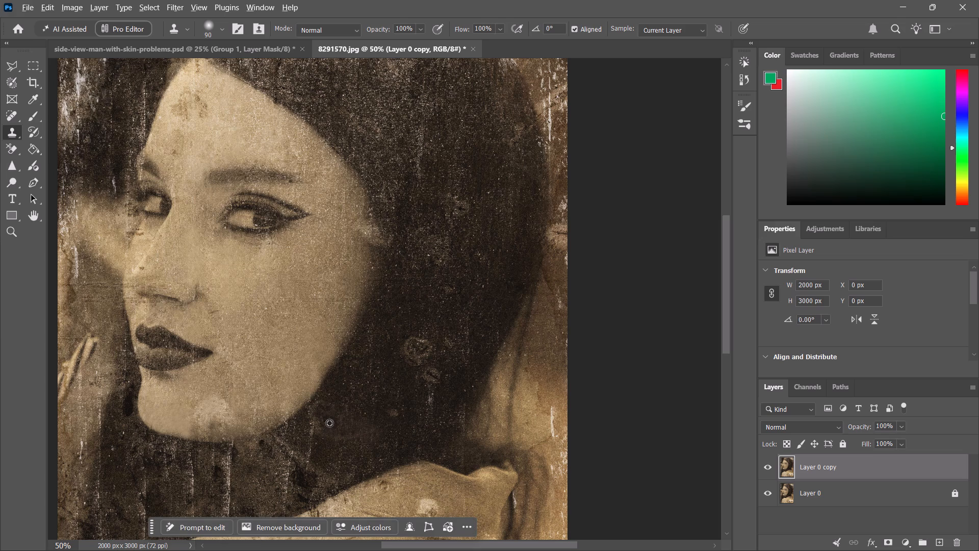
alt+click(329, 420)
click(312, 424)
alt+click(321, 418)
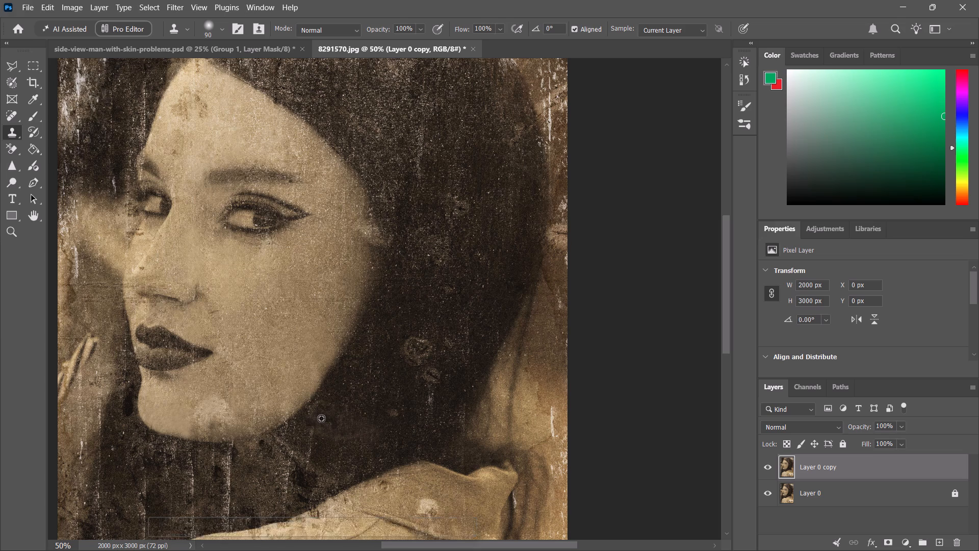
click(315, 433)
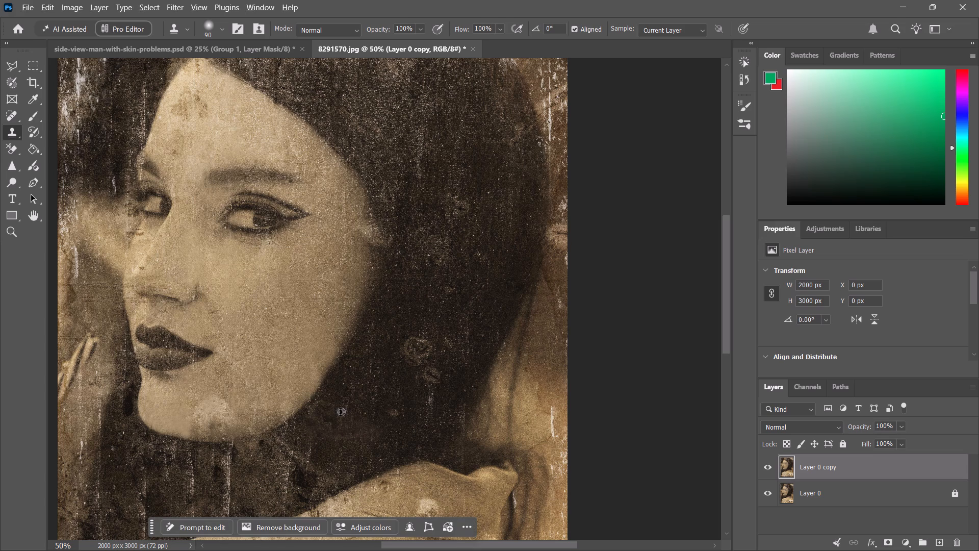
Clone dark hair over the specks in the hair along the lower jaw edge.
alt+click(340, 412)
click(327, 406)
alt+click(329, 396)
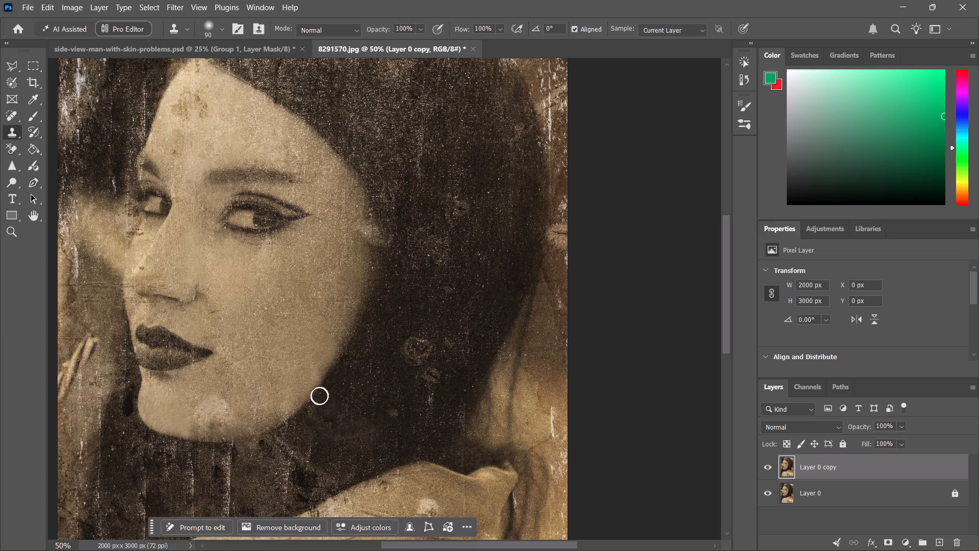
click(318, 402)
alt+click(321, 407)
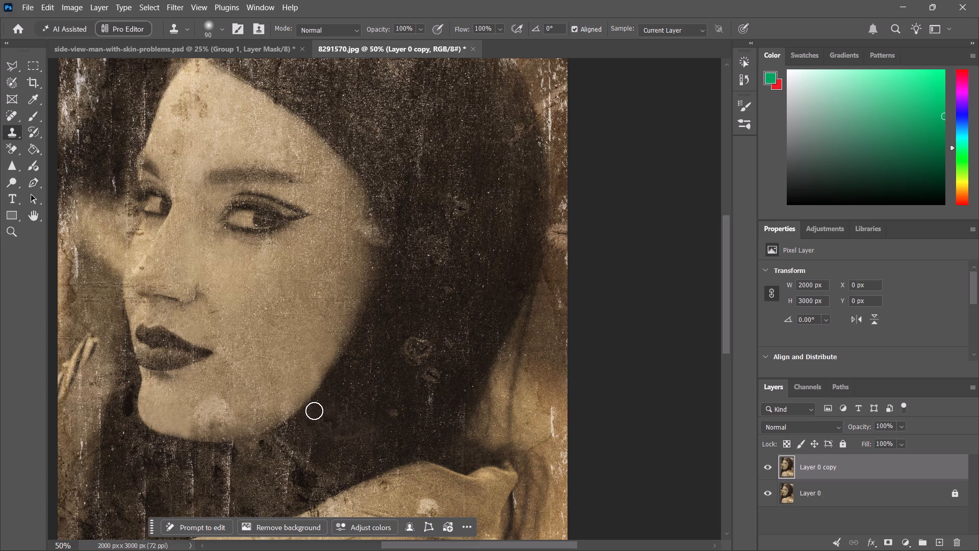
click(313, 412)
alt+click(328, 410)
click(327, 423)
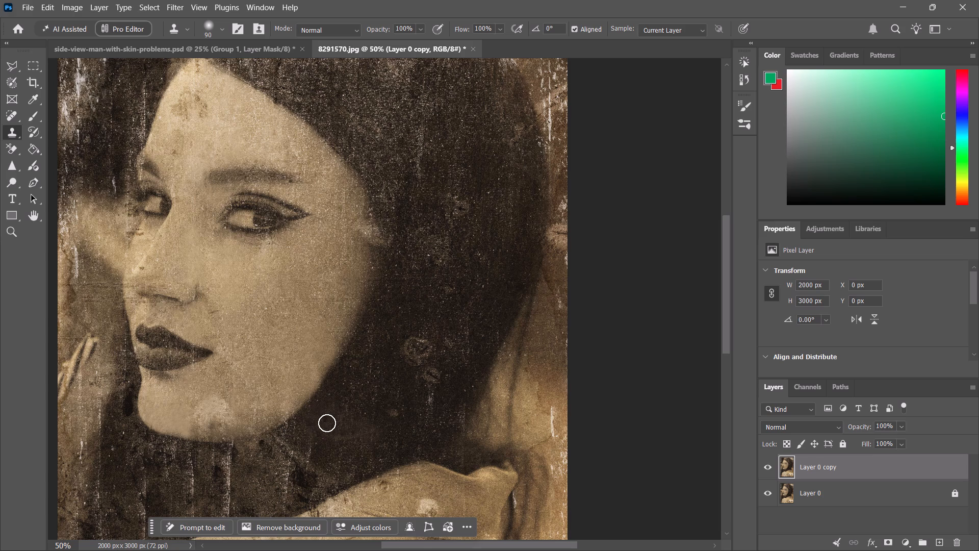
alt+click(319, 414)
click(337, 422)
Clone clean dark hair over the larger ring-shaped stain in the hair beside the lower cheek.
alt+click(394, 347)
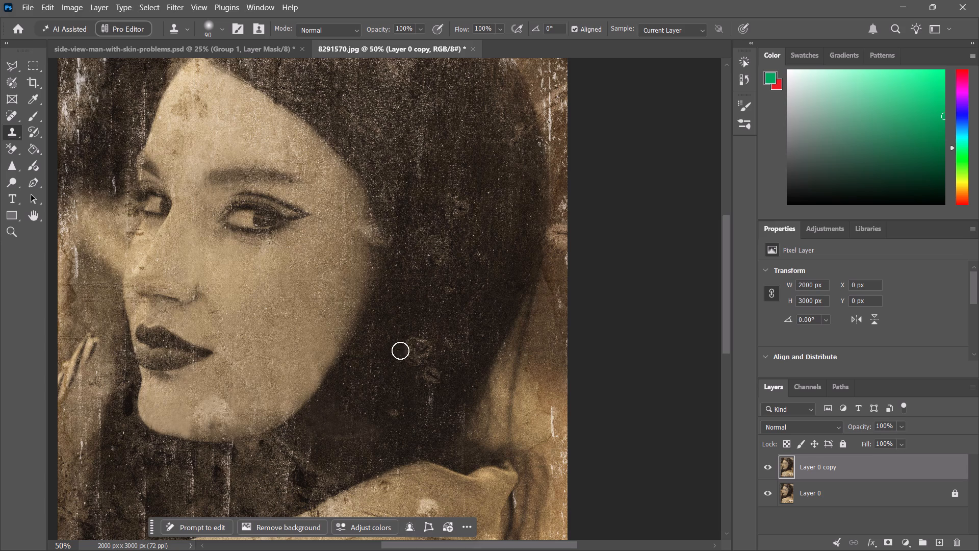
click(405, 345)
alt+click(397, 354)
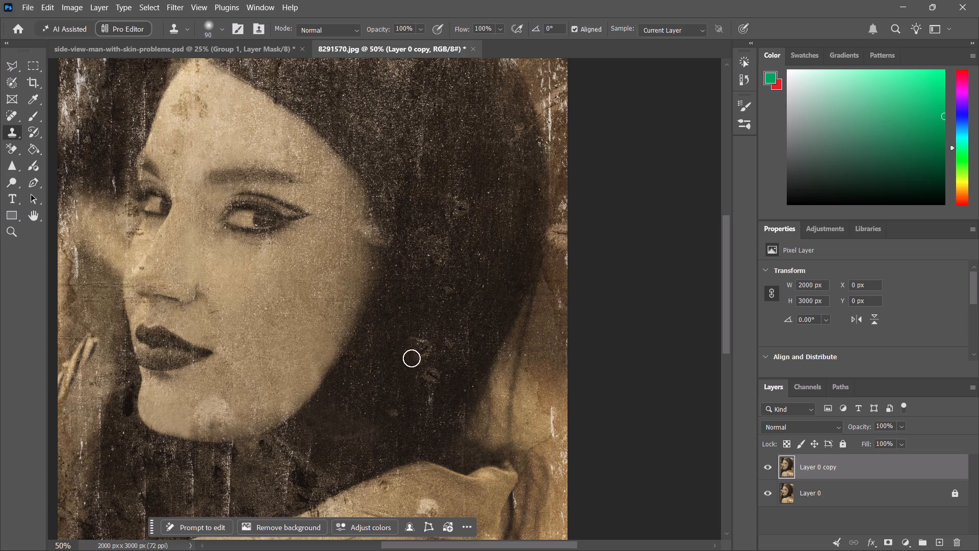
click(408, 354)
alt+click(404, 367)
click(417, 363)
alt+click(401, 353)
click(415, 349)
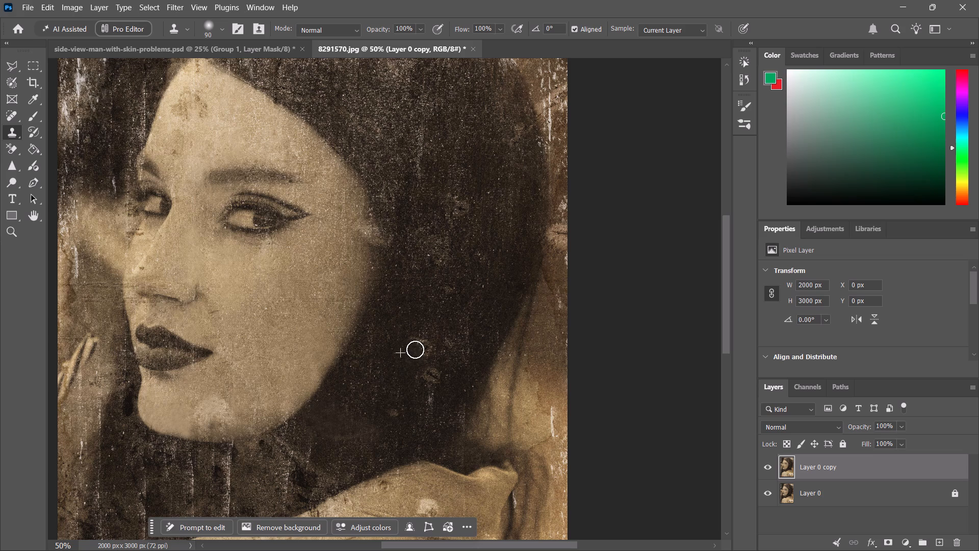
alt+click(414, 356)
click(427, 356)
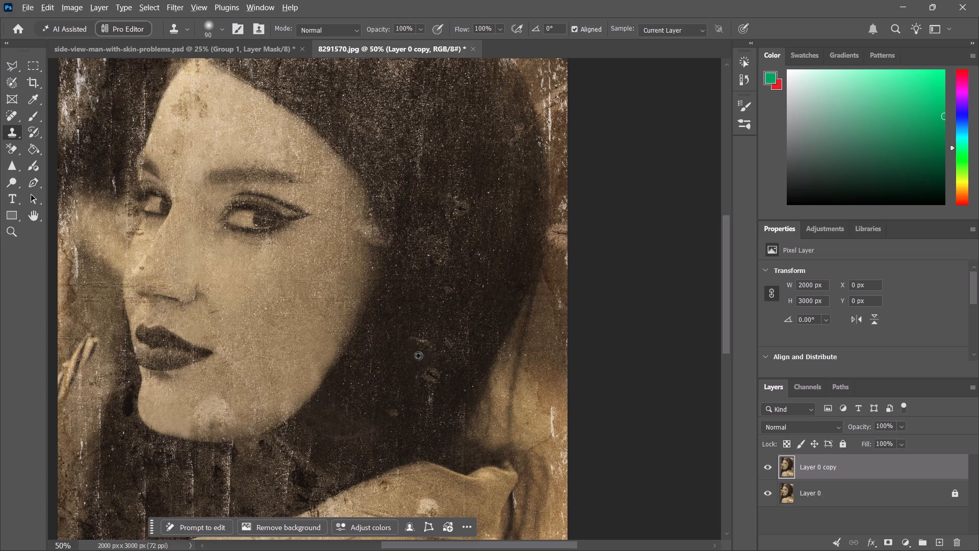
alt+click(415, 355)
click(432, 347)
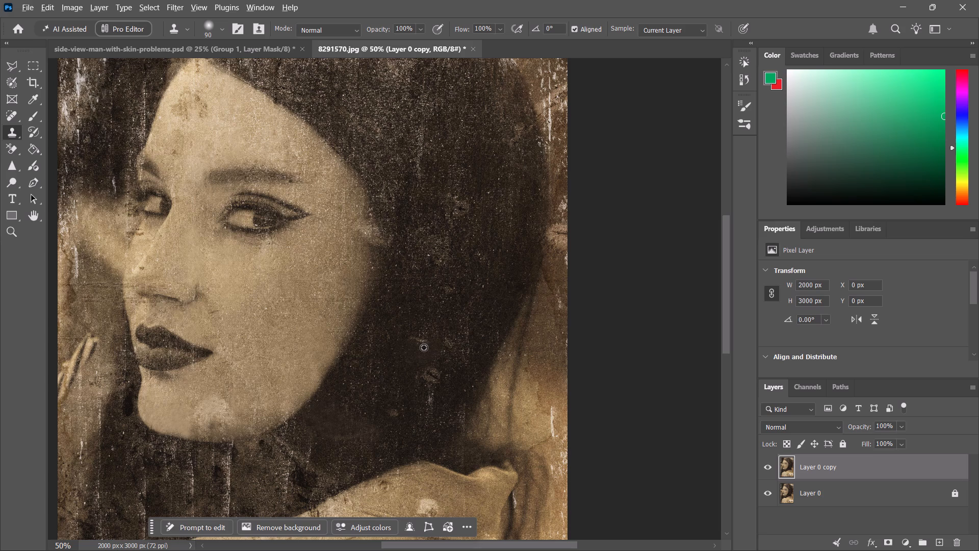
alt+click(423, 347)
click(424, 340)
alt+click(412, 348)
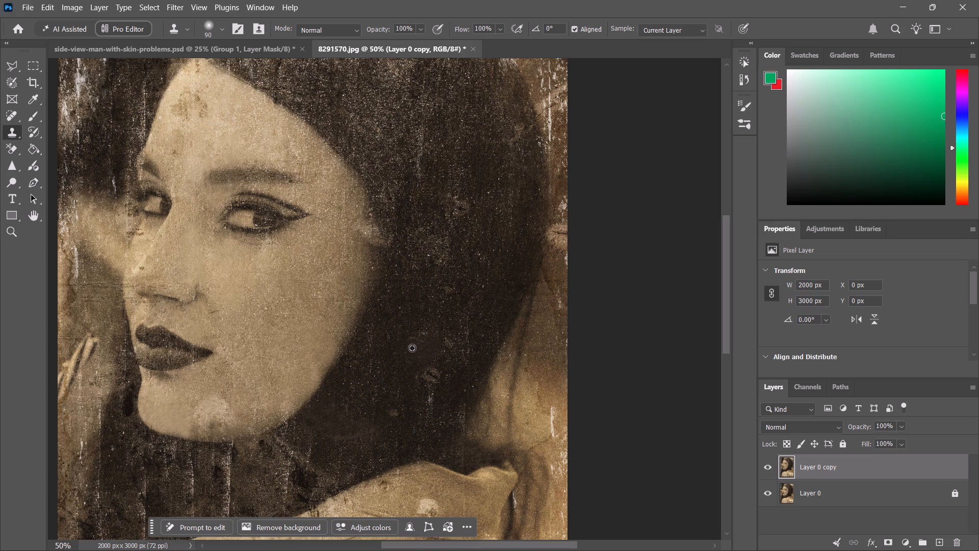
click(414, 341)
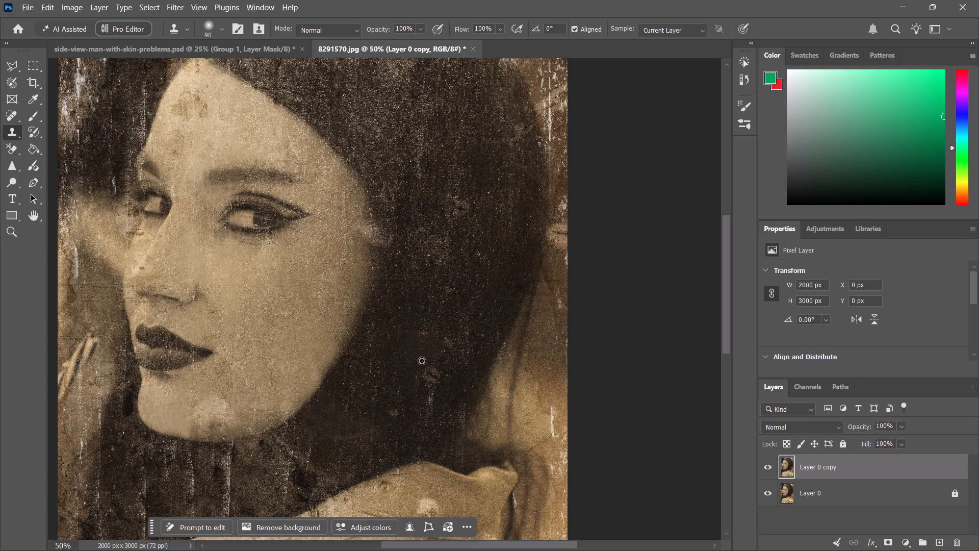
Clone clean dark hair over the smaller stain and specks just below the removed ring-shaped stain.
alt+click(422, 361)
click(432, 366)
alt+click(420, 369)
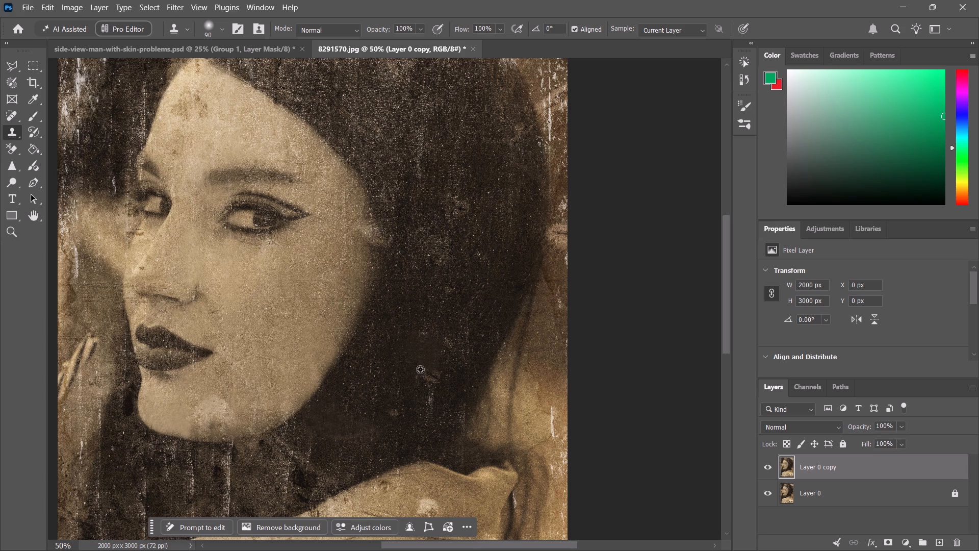
click(421, 373)
alt+click(410, 372)
click(427, 379)
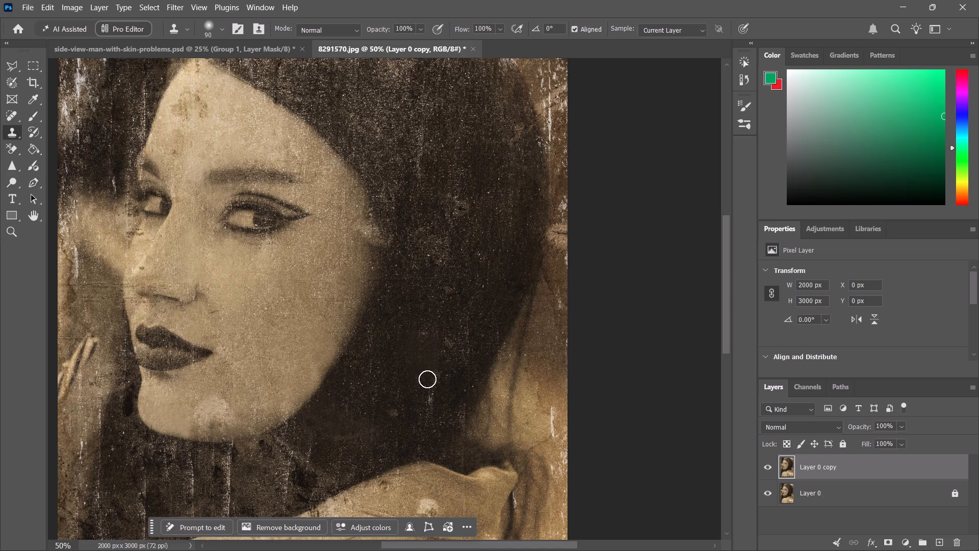
alt+click(422, 372)
click(435, 379)
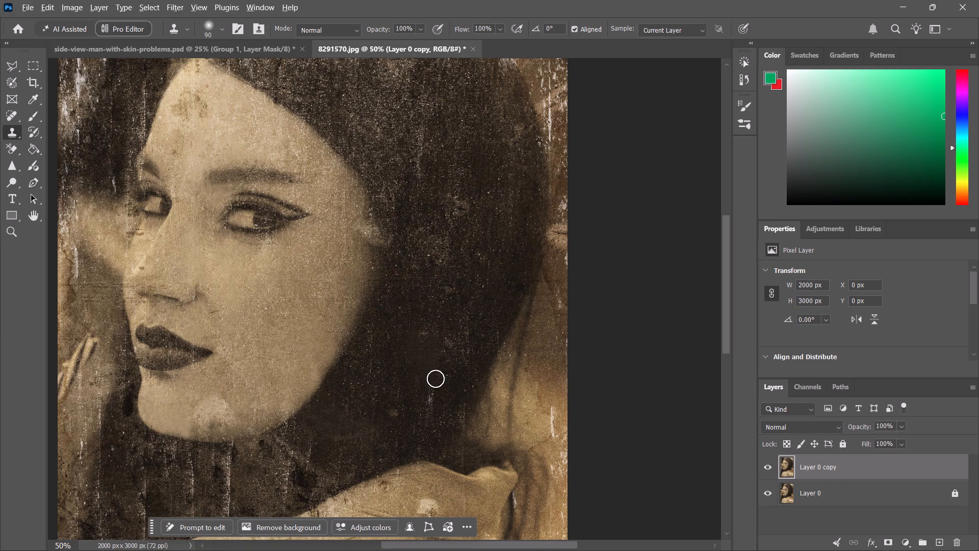
alt+click(433, 373)
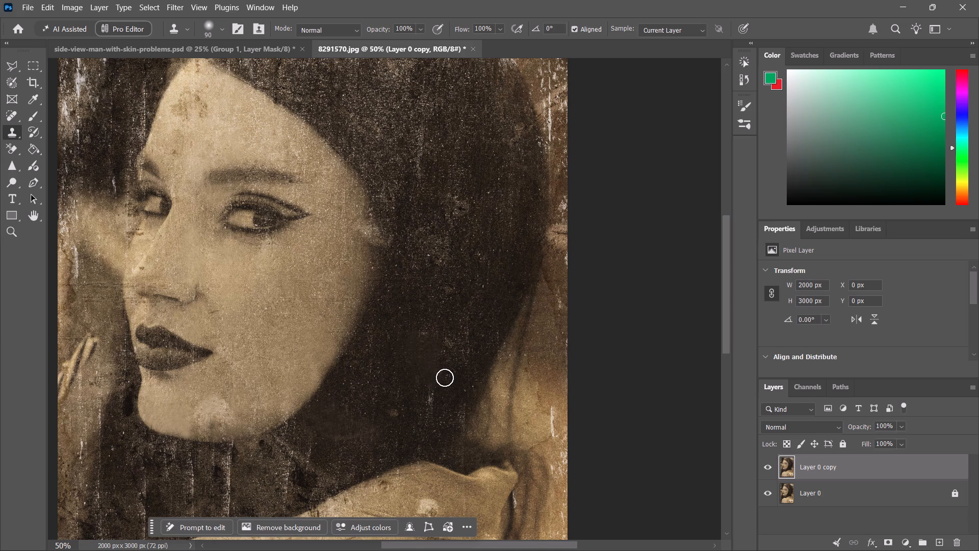
click(445, 378)
alt+click(439, 368)
click(461, 368)
Clone dark hair over the specks and pale marks between the lower jaw and the jacket collar.
key(space)
key(space)
key(space)
key(space)
key(space)
key(space)
key(space)
key(space)
key(space)
key(space)
key(space)
key(space)
key(space)
key(space)
drag(318, 436, 364, 374)
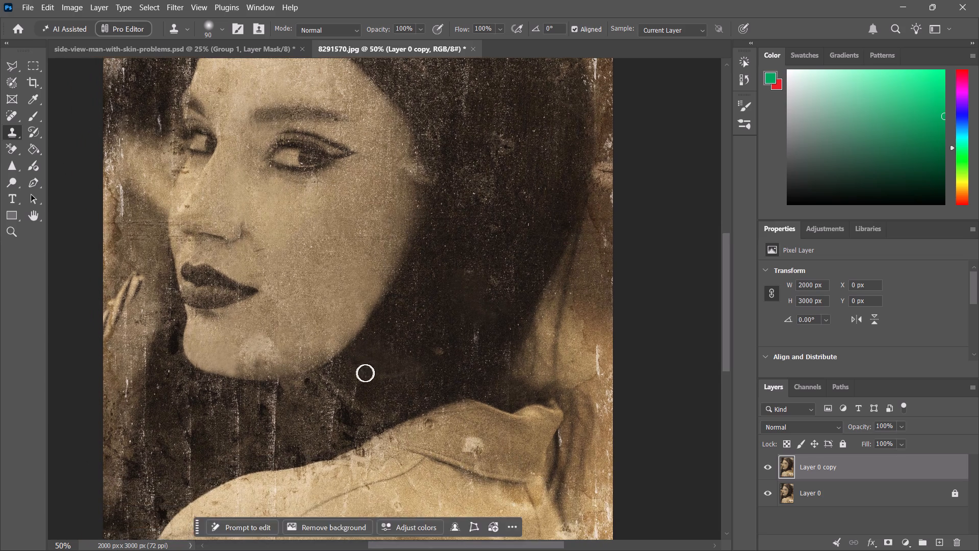
alt+click(377, 391)
click(390, 391)
alt+click(374, 391)
click(380, 405)
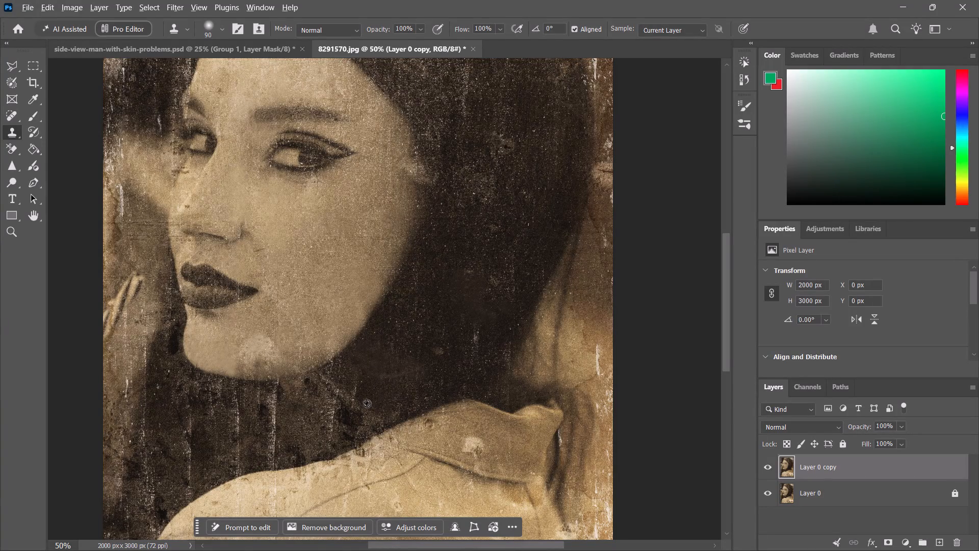
Clone dark hair over the remaining scratches and specks just above the jacket shoulder, beside the collar.
alt+click(361, 396)
click(356, 389)
alt+click(364, 396)
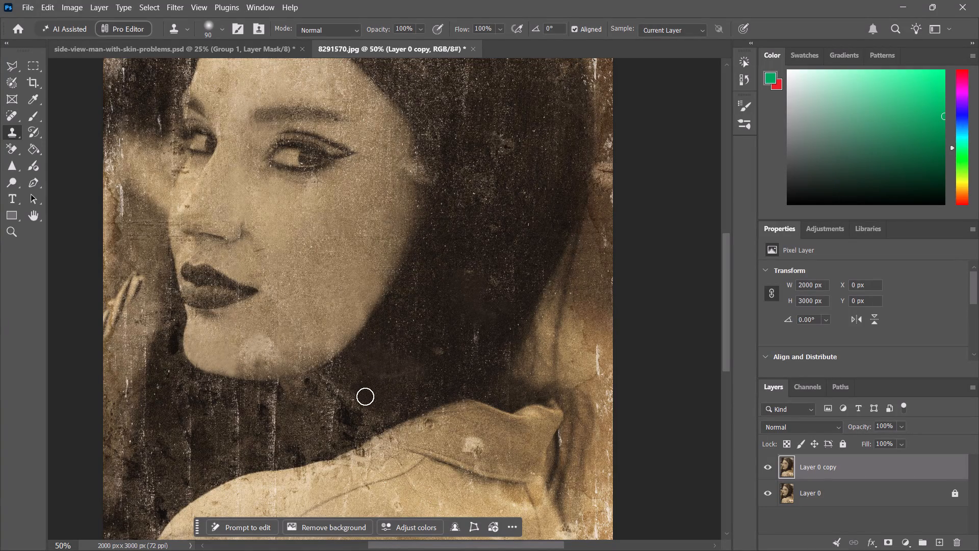
click(351, 396)
alt+click(371, 399)
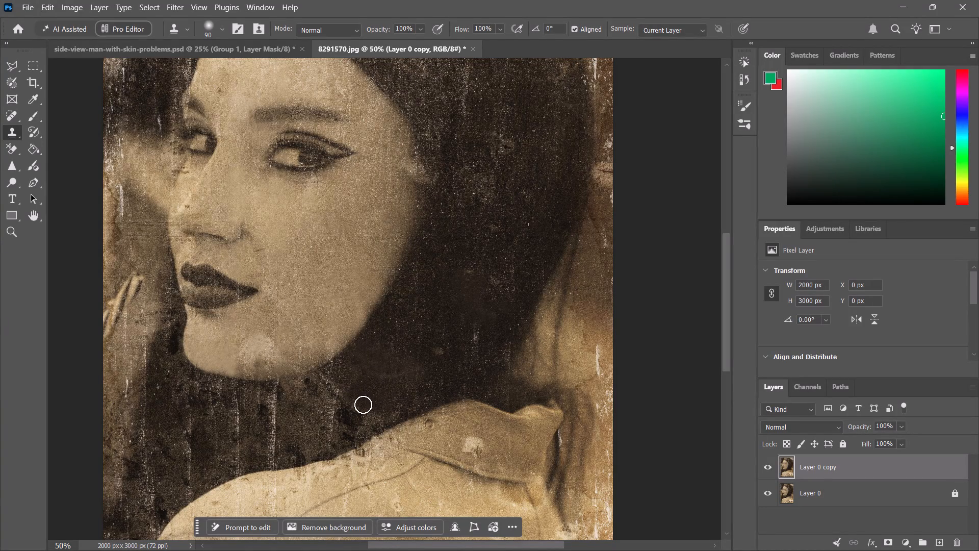
click(362, 405)
alt+click(368, 399)
click(368, 417)
alt+click(355, 393)
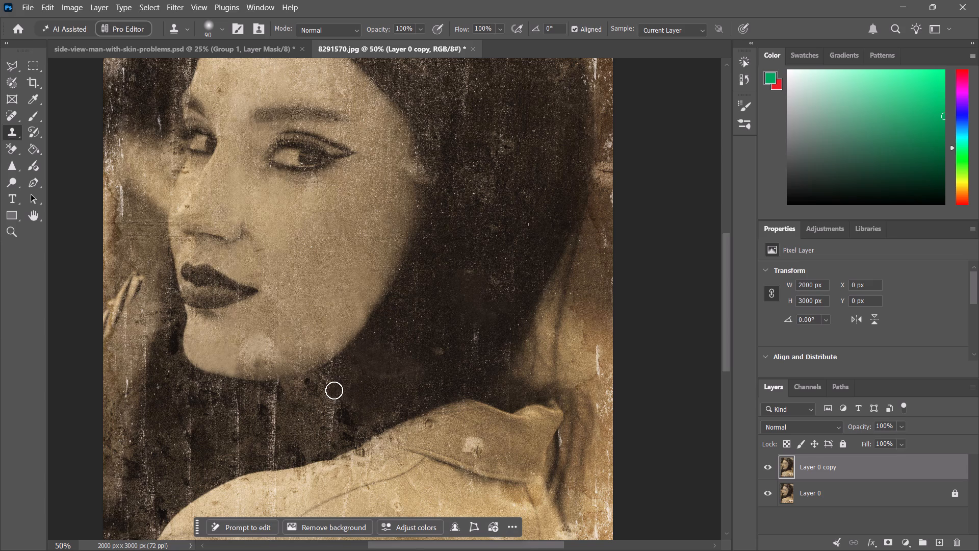
Clone dark hair over the pale diagonal marks where the hair meets the lower jaw corner.
click(334, 390)
alt+click(357, 389)
click(351, 379)
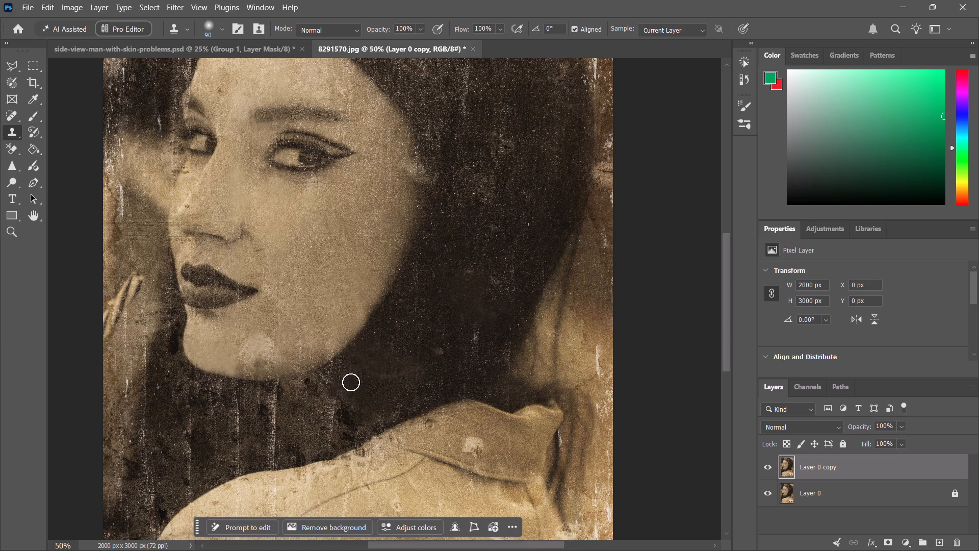
alt+click(345, 384)
click(339, 379)
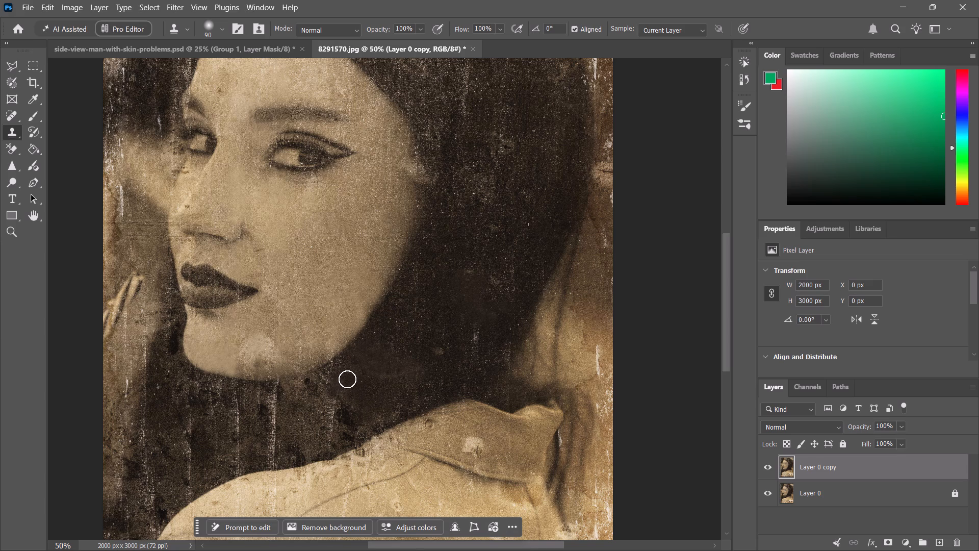
alt+click(349, 377)
click(344, 362)
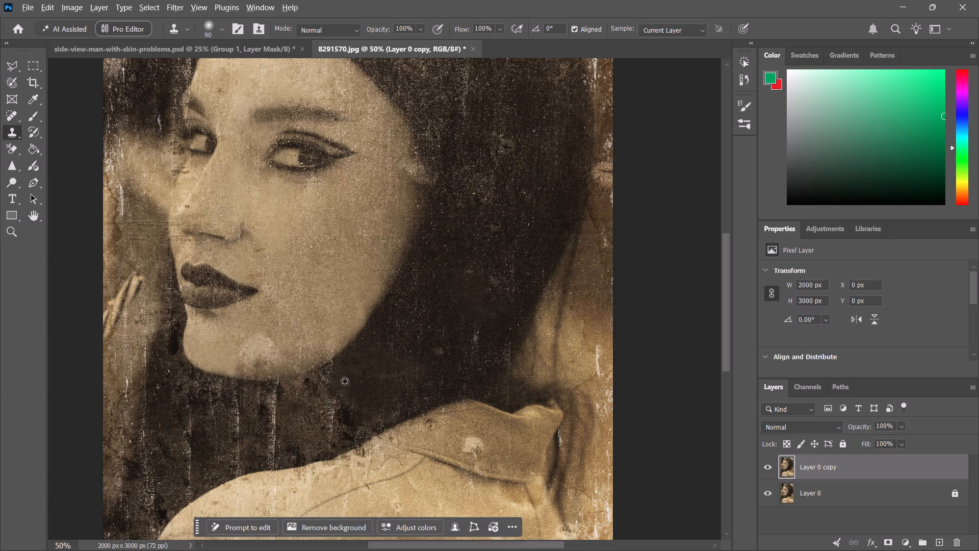
Clone dark tones over the specks and pale marks along the shadow directly beneath the jawline.
alt+click(341, 373)
click(333, 367)
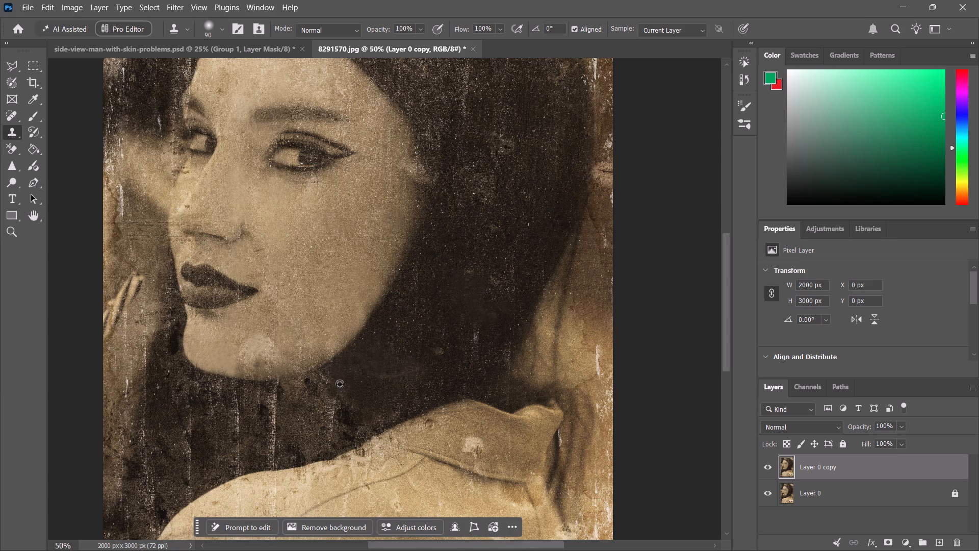
alt+click(340, 385)
click(326, 377)
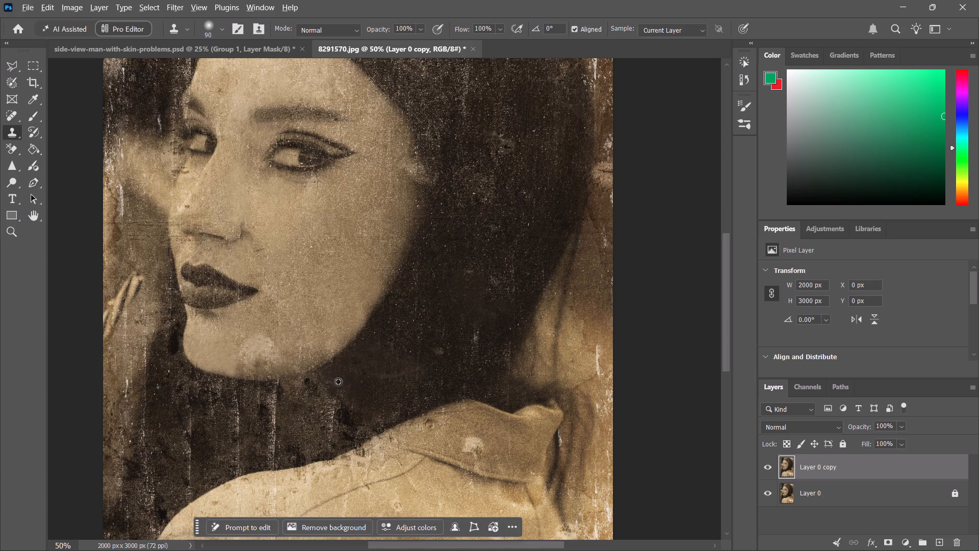
alt+click(338, 382)
click(316, 386)
alt+click(327, 384)
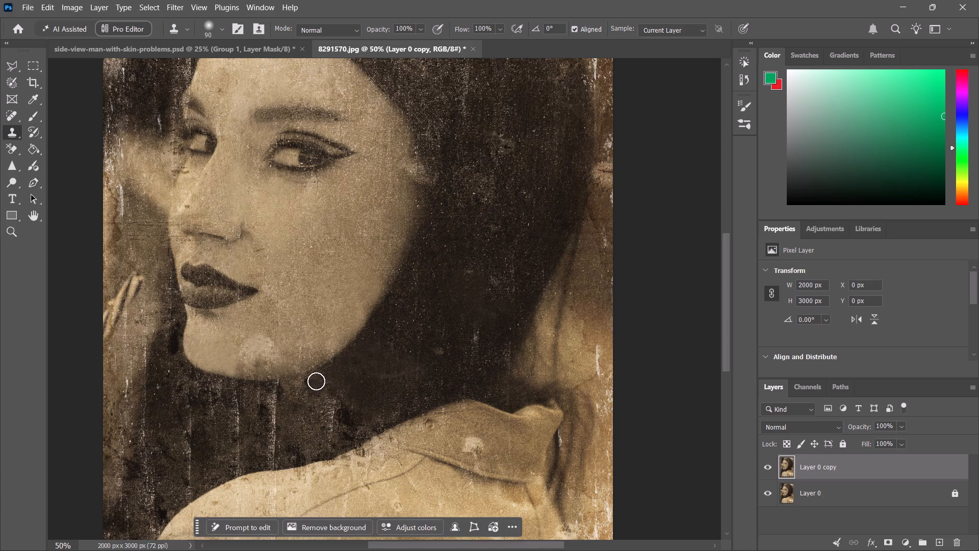
click(311, 380)
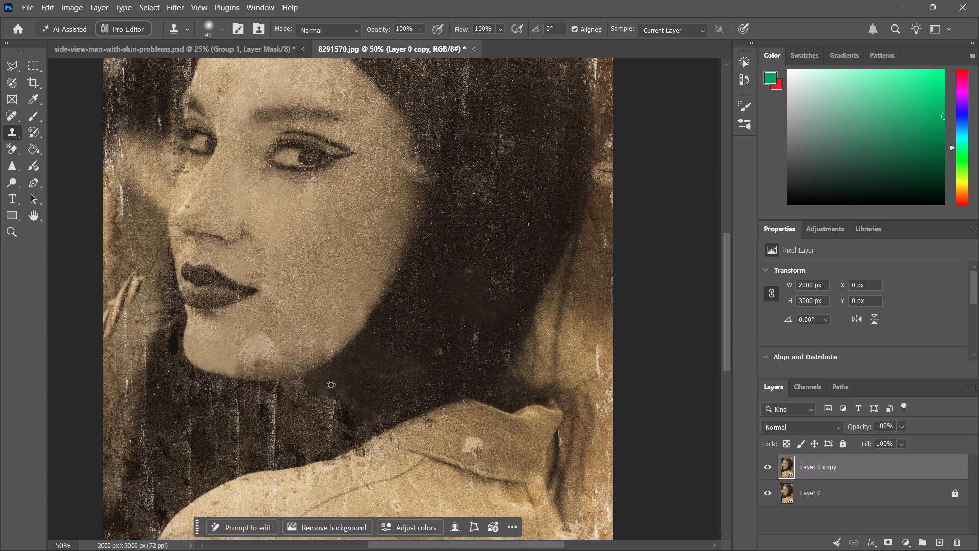
Clone dark hair over the short vertical scratch and specks between the chin shadow and the jacket shoulder.
alt+click(341, 385)
click(333, 400)
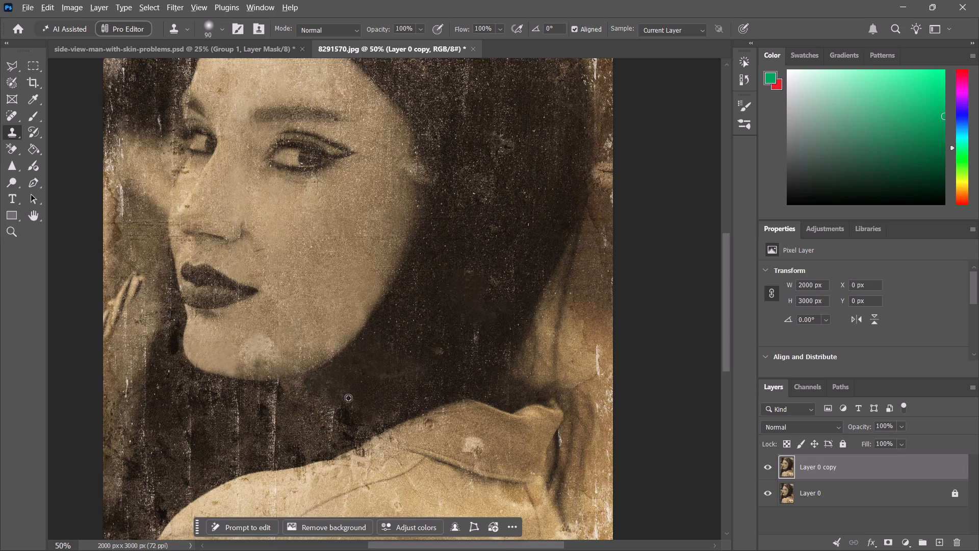
alt+click(350, 398)
click(344, 414)
alt+click(342, 402)
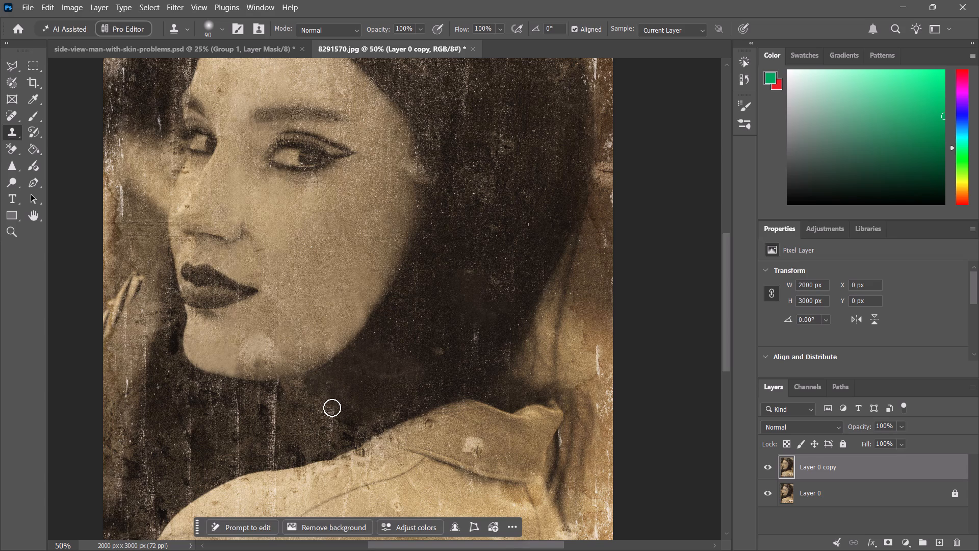
click(330, 409)
alt+click(333, 400)
click(333, 417)
alt+click(333, 403)
click(320, 411)
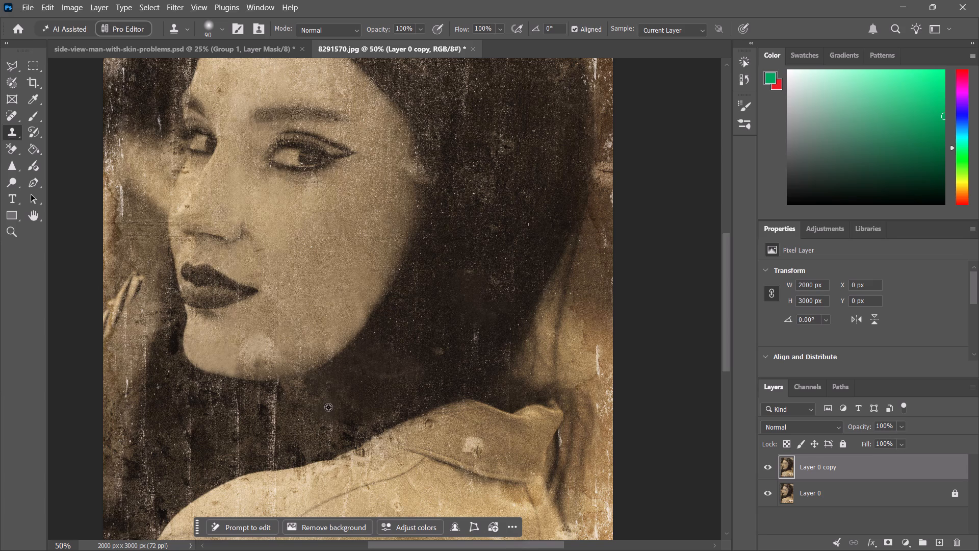
alt+click(328, 411)
click(330, 431)
Clone clean forehead skin over the edge of the brown stain nearest the middle of the upper forehead.
key(space)
key(space)
key(space)
key(space)
key(space)
key(space)
key(space)
key(space)
key(space)
key(space)
key(space)
key(space)
key(space)
key(space)
key(space)
key(space)
key(space)
key(space)
key(space)
key(space)
drag(274, 309, 323, 375)
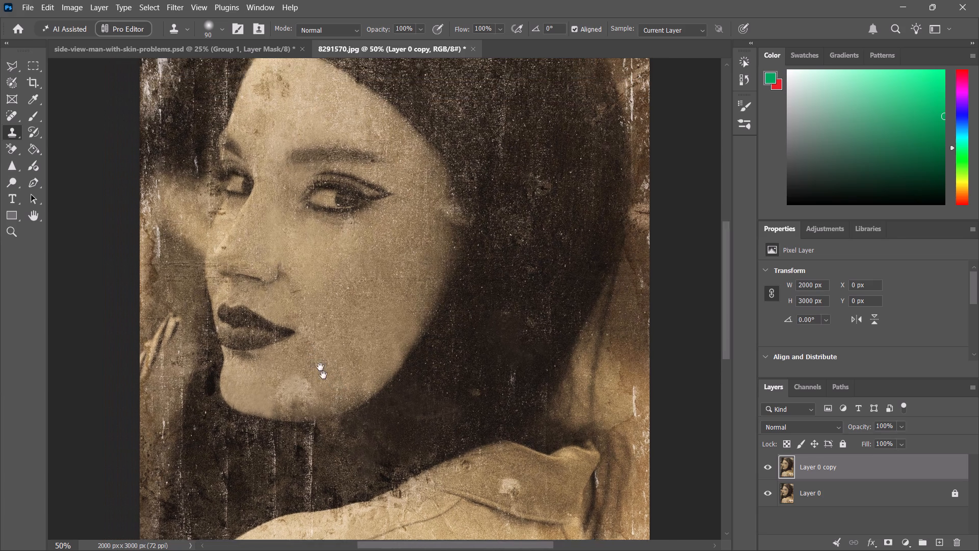
drag(323, 375, 367, 411)
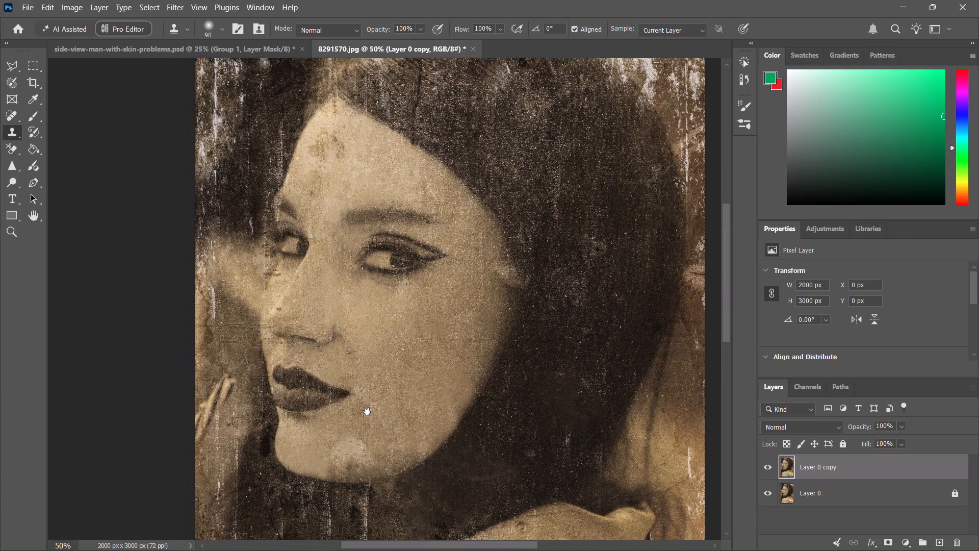
drag(367, 411, 388, 411)
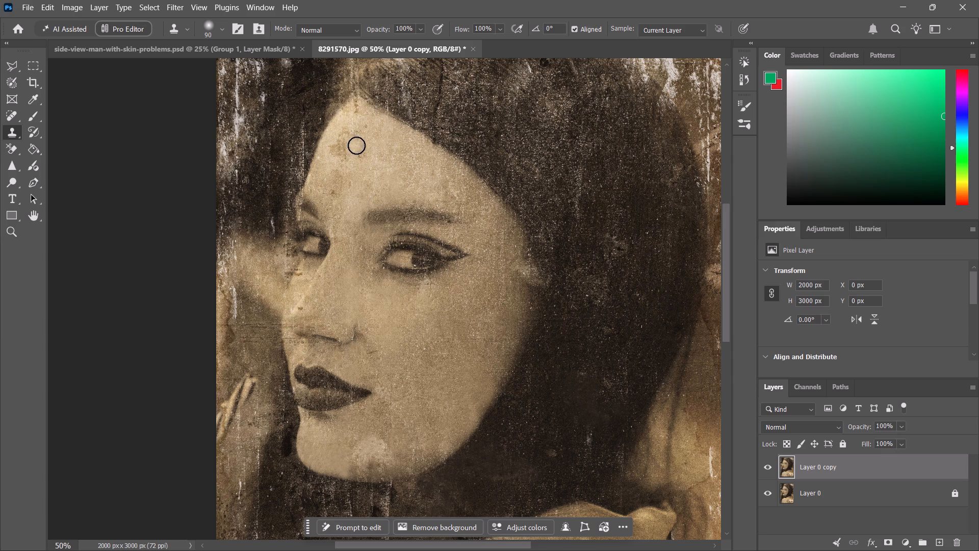
key(space)
key(space)
key(space)
key(space)
key(space)
key(space)
key(space)
key(space)
key(space)
key(space)
key(space)
key(space)
key(space)
key(space)
key(space)
key(space)
key(space)
key(space)
key(space)
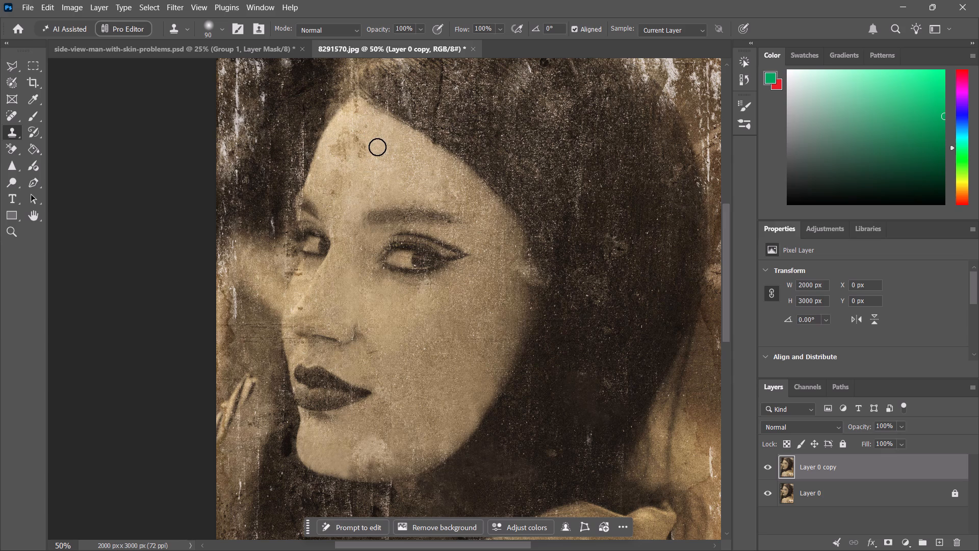
alt+click(376, 149)
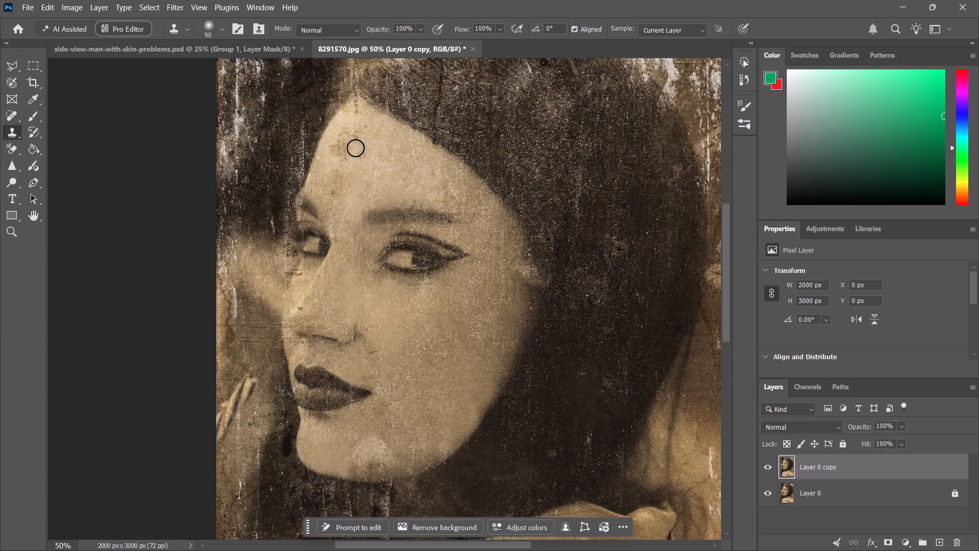
click(361, 147)
alt+click(370, 151)
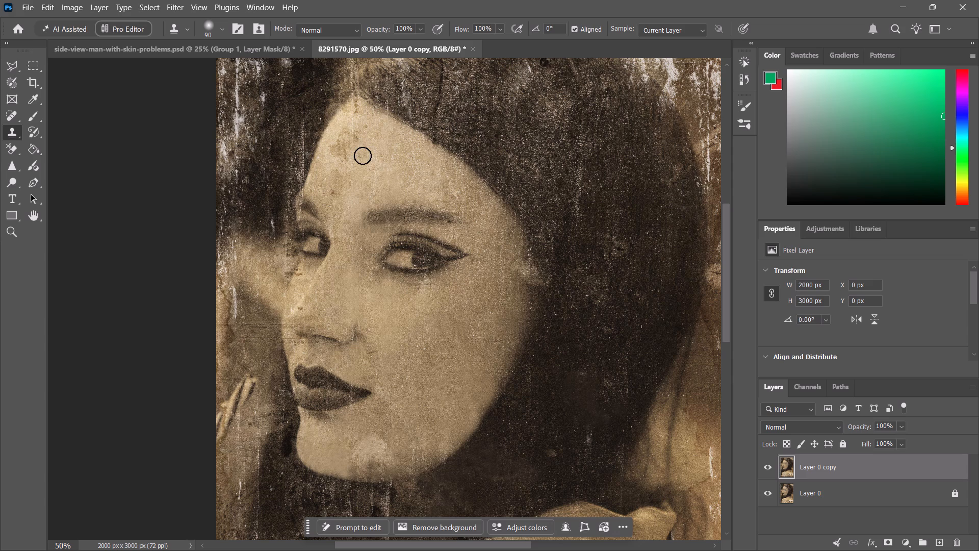
click(363, 156)
Clone clean skin over the brown spots on the upper forehead, between the stain and the hairline.
alt+click(384, 143)
click(374, 136)
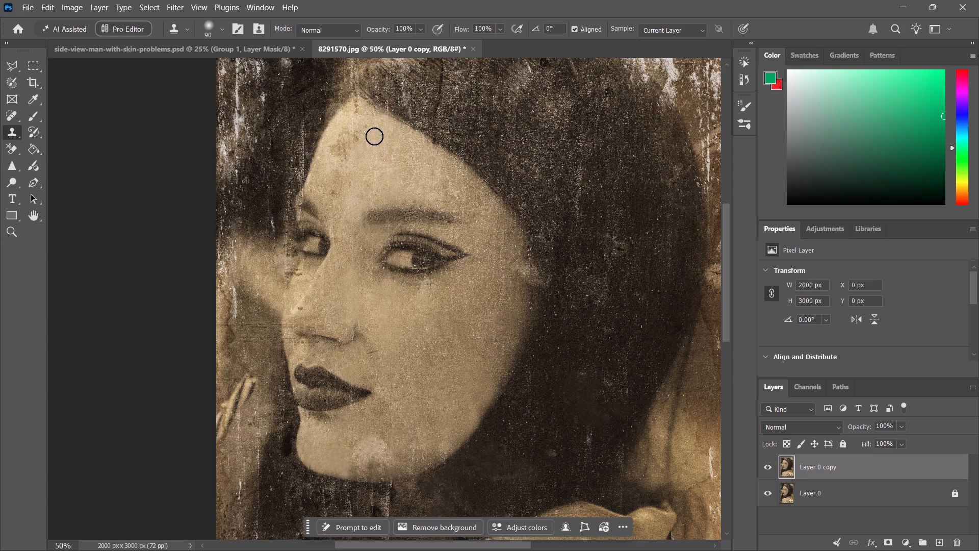
alt+click(376, 135)
click(381, 123)
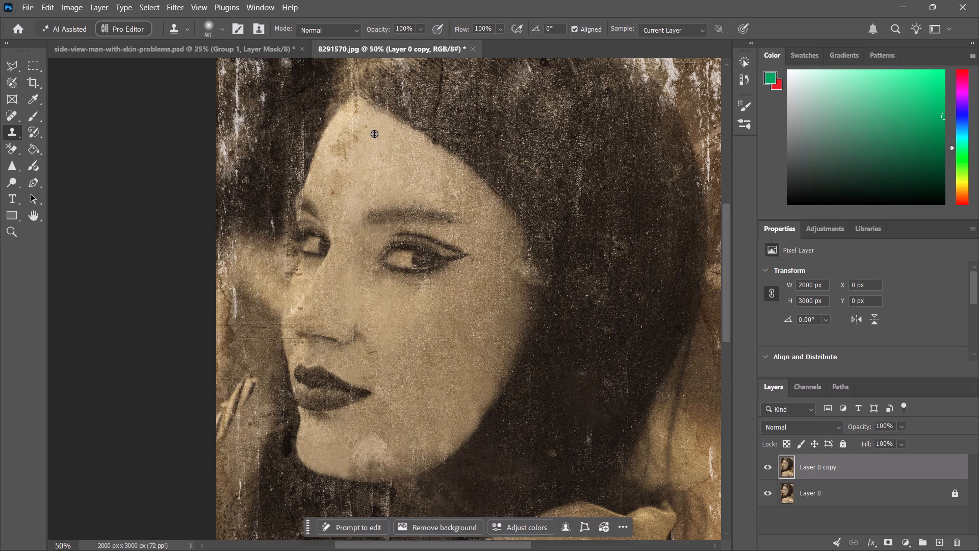
alt+click(372, 132)
click(363, 123)
alt+click(363, 136)
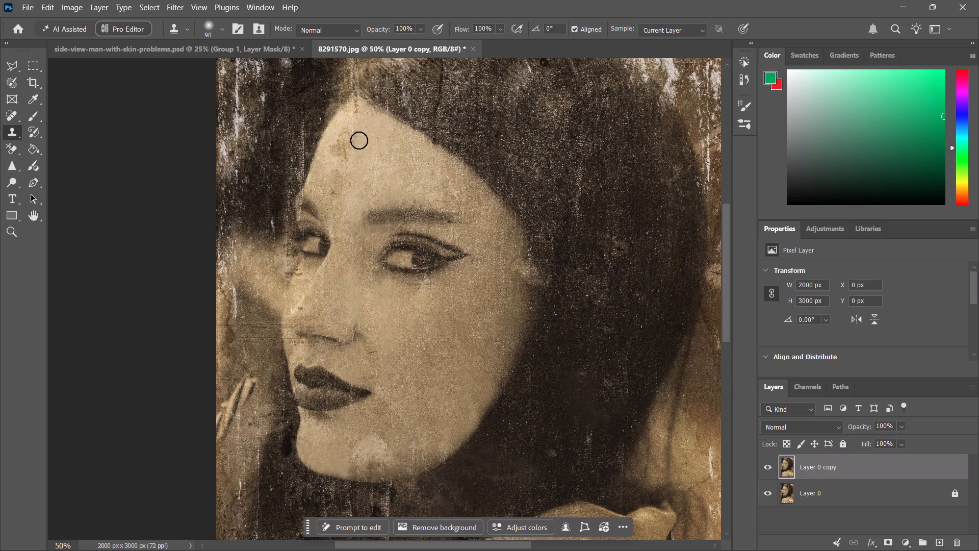
Clone clean forehead skin over the rest of the brown stain, out to the outer edge of the forehead.
click(359, 140)
alt+click(369, 139)
click(347, 139)
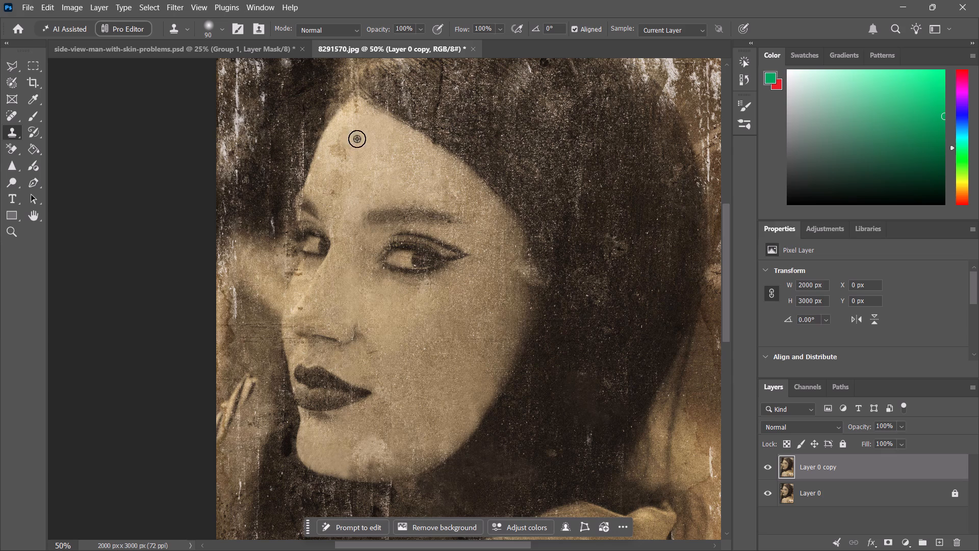
alt+click(360, 139)
click(347, 132)
alt+click(352, 140)
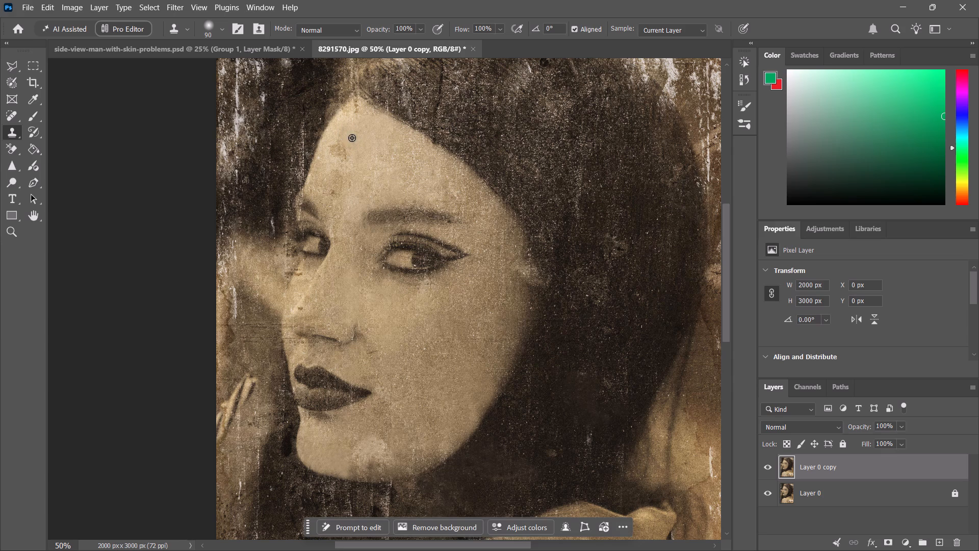
click(343, 142)
alt+click(354, 146)
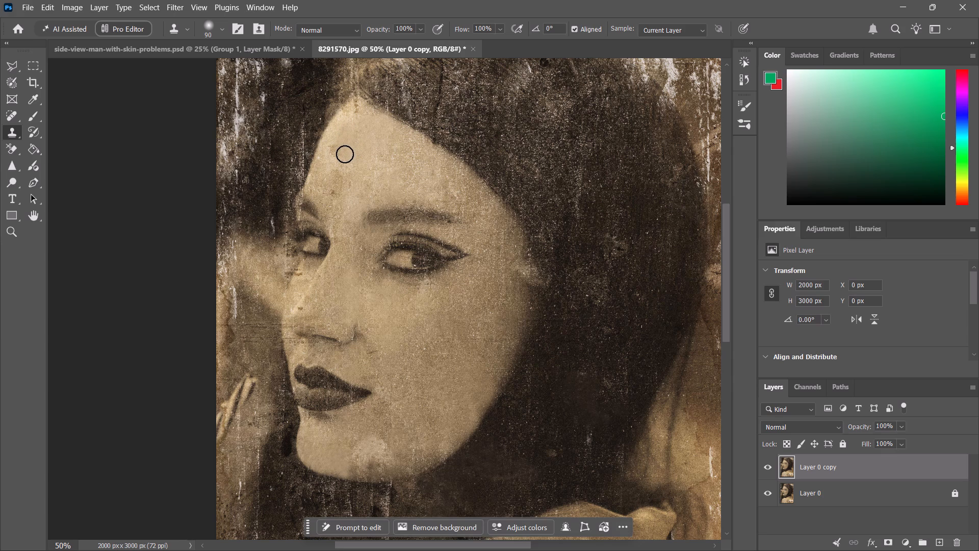
click(345, 154)
alt+click(347, 154)
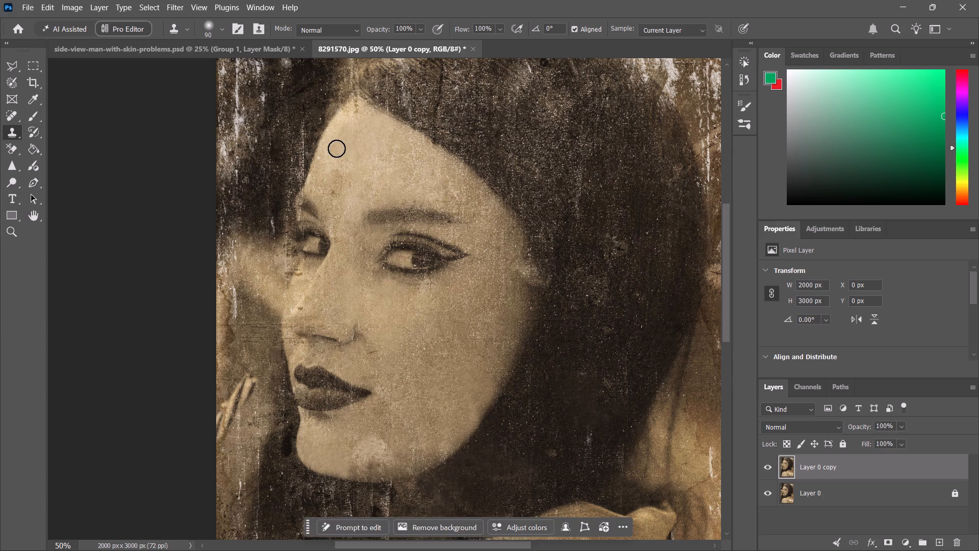
click(337, 148)
alt+click(358, 128)
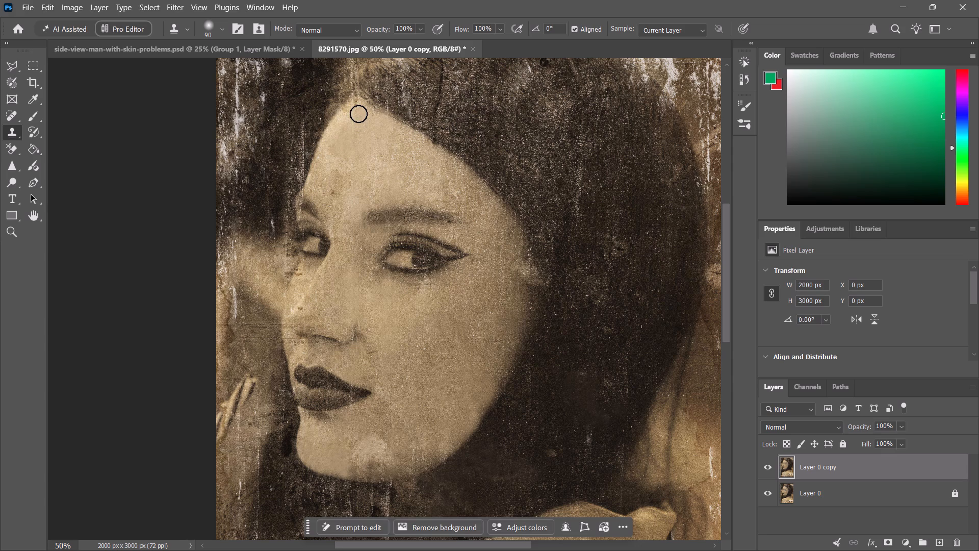
Clone clean skin over the yellowish spots at the peak of the forehead, just below the hair parting.
click(358, 113)
alt+click(356, 114)
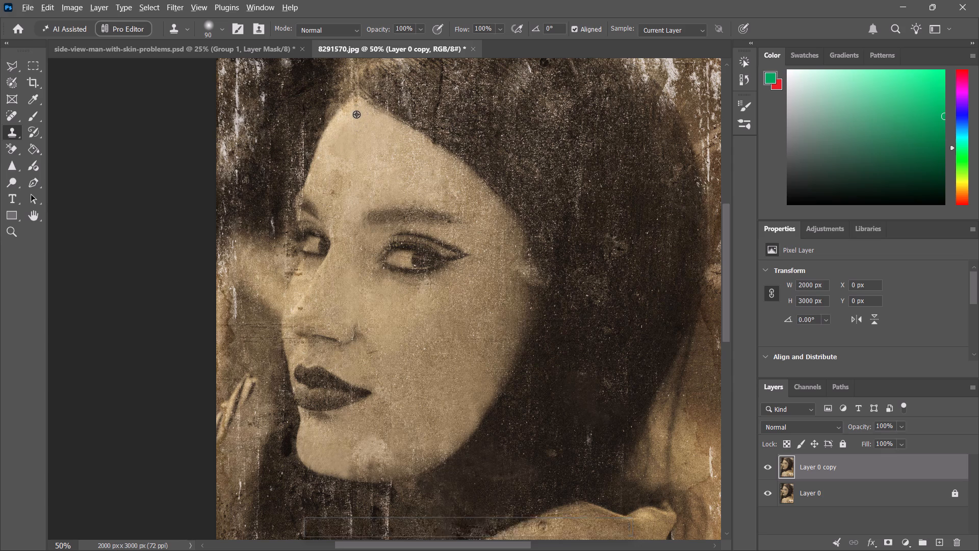
click(356, 106)
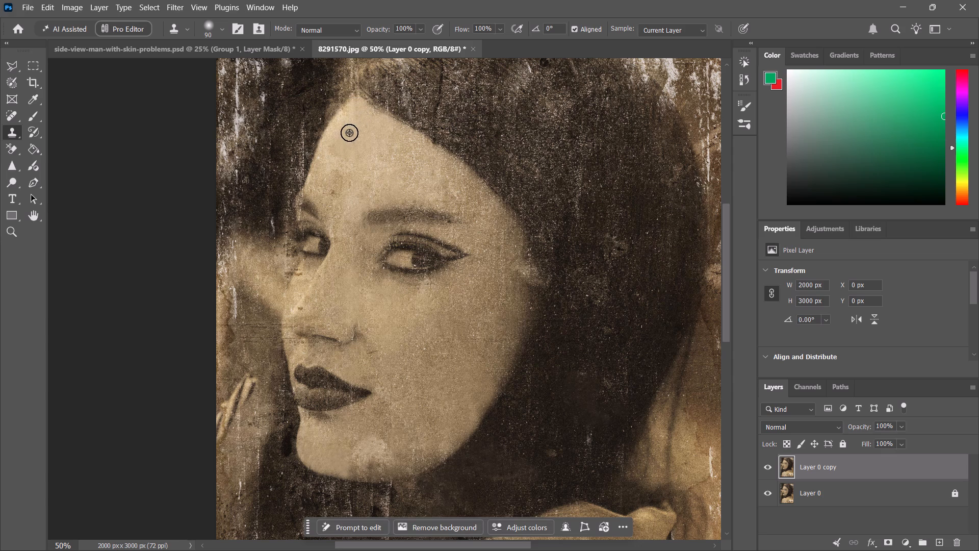
Clone clean skin over the small dark specks on the lower forehead, above and between the eyebrows.
alt+click(340, 162)
click(334, 175)
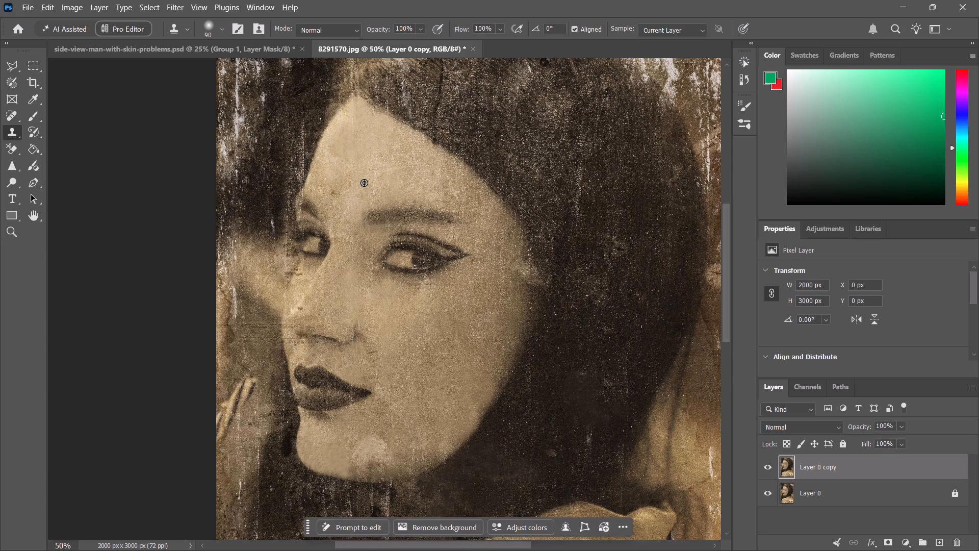
alt+click(360, 186)
click(348, 187)
alt+click(342, 192)
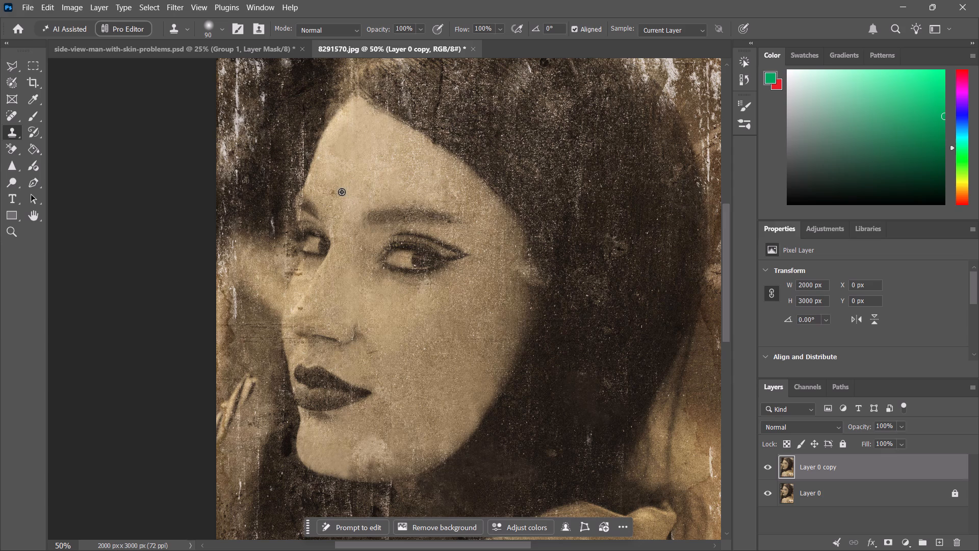
click(332, 190)
alt+click(338, 202)
click(329, 207)
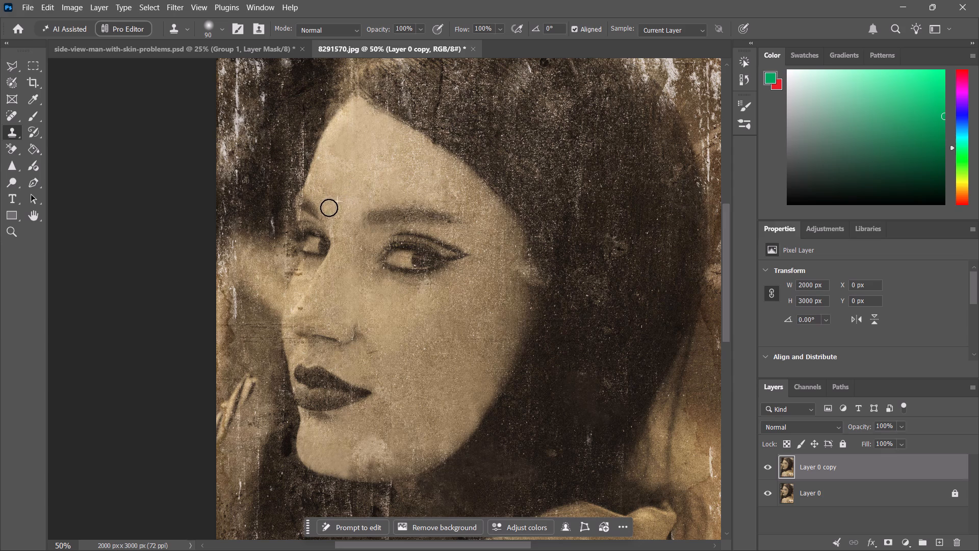
Clone clean skin over the specks at the top of the nose bridge, between the eyebrows and beside the far eye.
alt+click(350, 209)
click(332, 215)
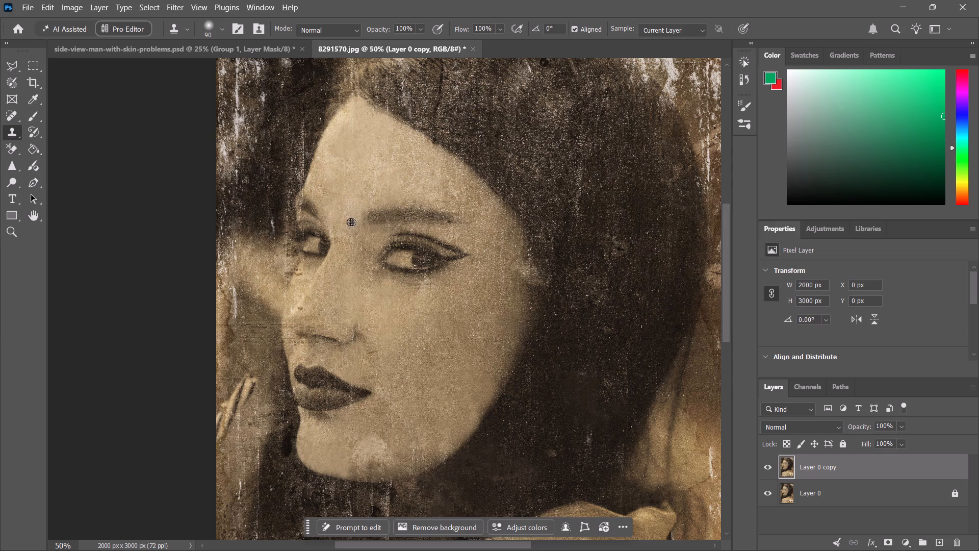
alt+click(350, 222)
click(337, 234)
Clone clean skin over the marks on the far side of the nose and the dark specks near its tip.
alt+click(297, 283)
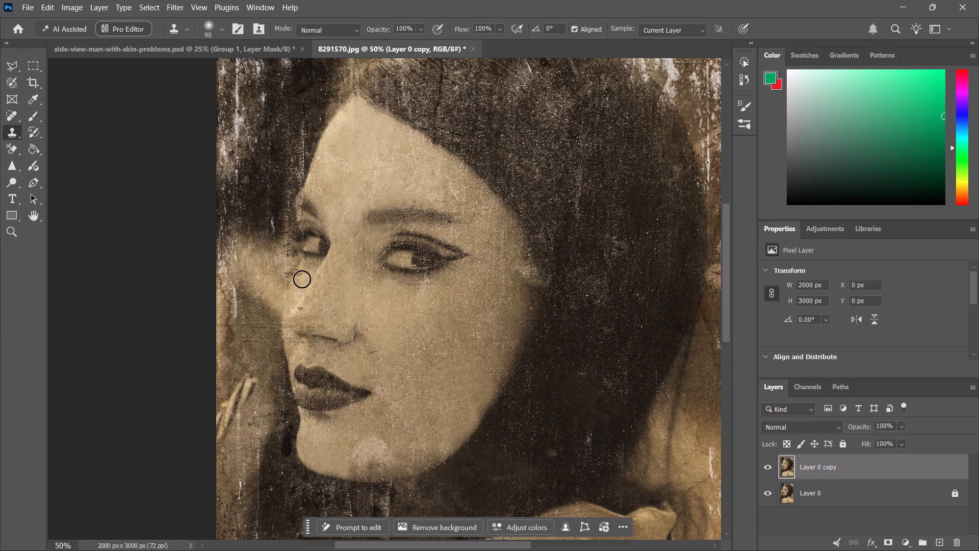
click(301, 279)
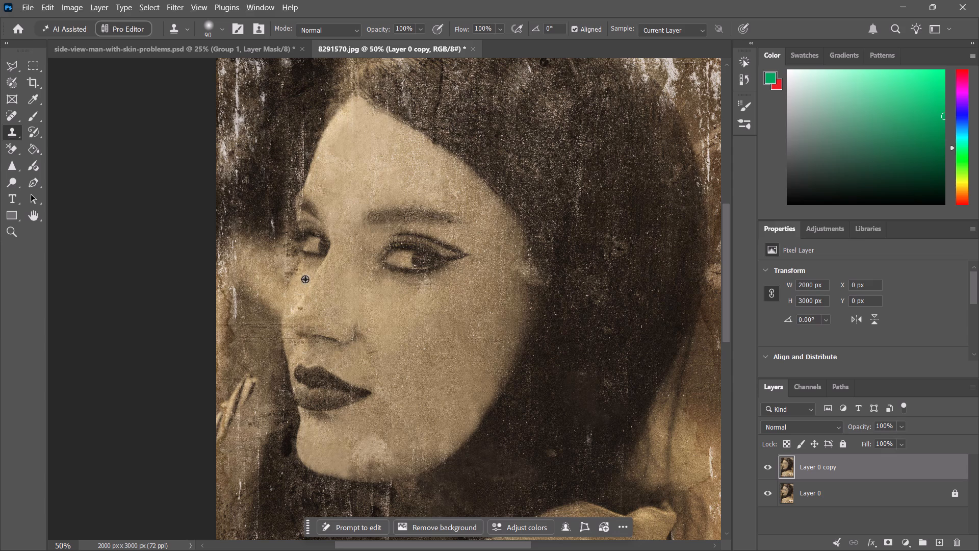
alt+click(304, 279)
click(294, 289)
alt+click(310, 303)
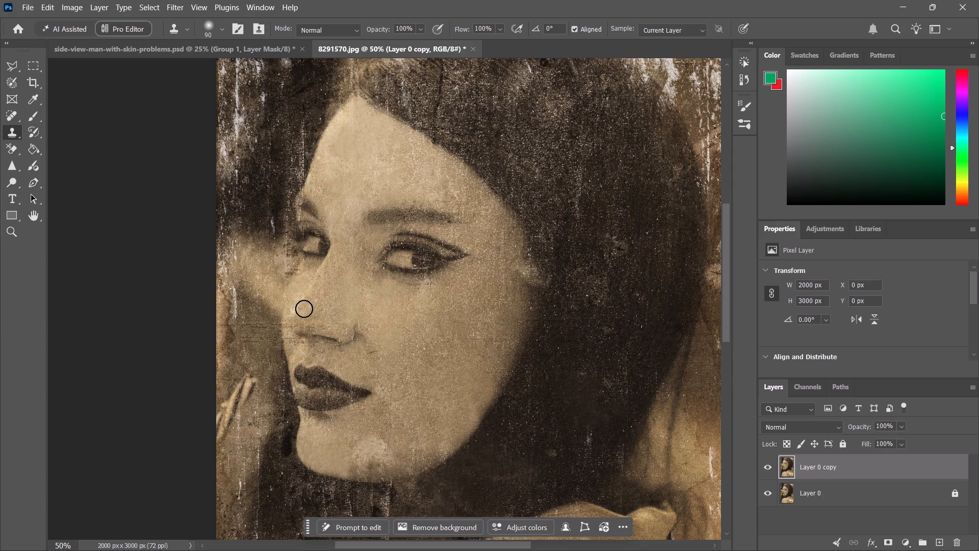
click(304, 309)
Clone skin along the face's outer edge just below the nose tip, reducing the Clone Stamp brush size to 60.
alt+click(295, 355)
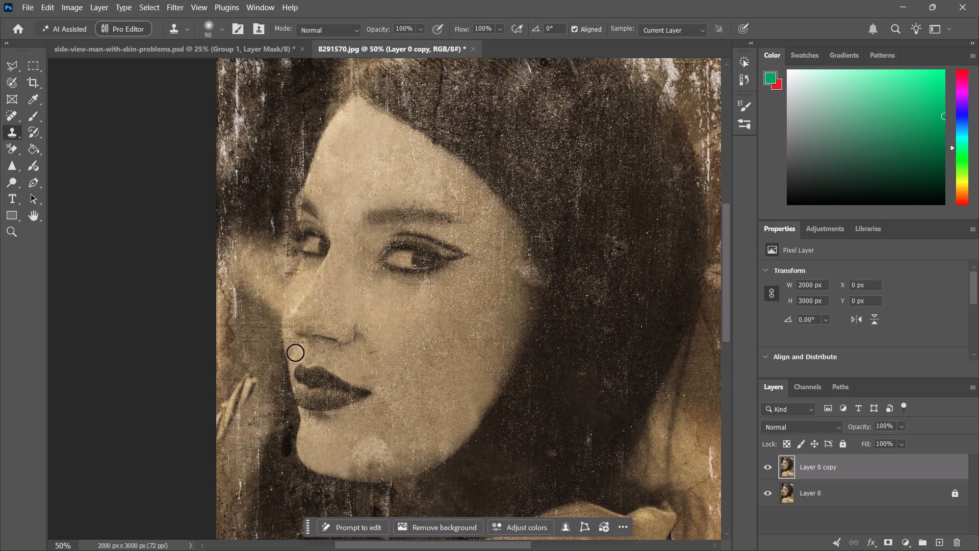
click(295, 342)
alt+click(290, 348)
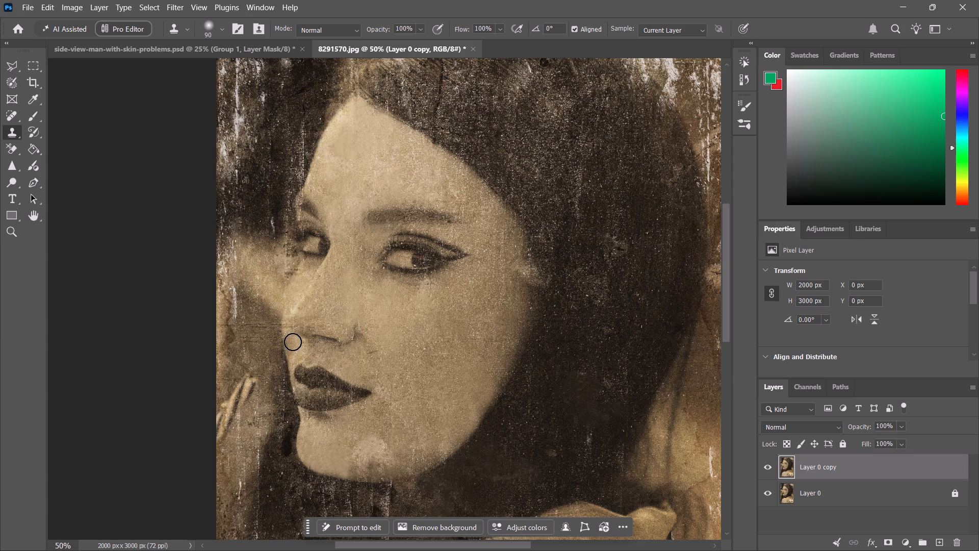
key(bracketleft)
key(bracketleft)
key(bracketleft)
click(288, 337)
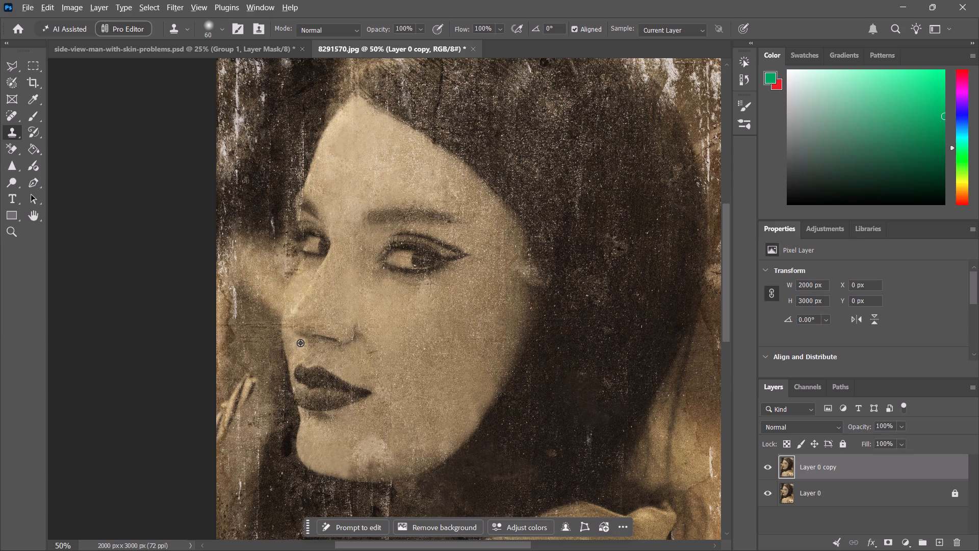
alt+click(298, 343)
click(292, 354)
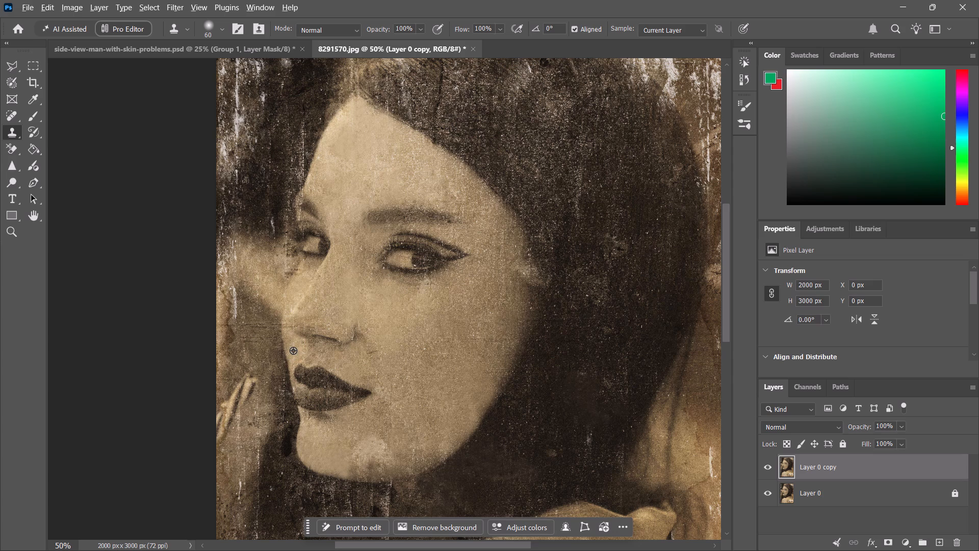
alt+click(293, 350)
click(288, 342)
alt+click(291, 342)
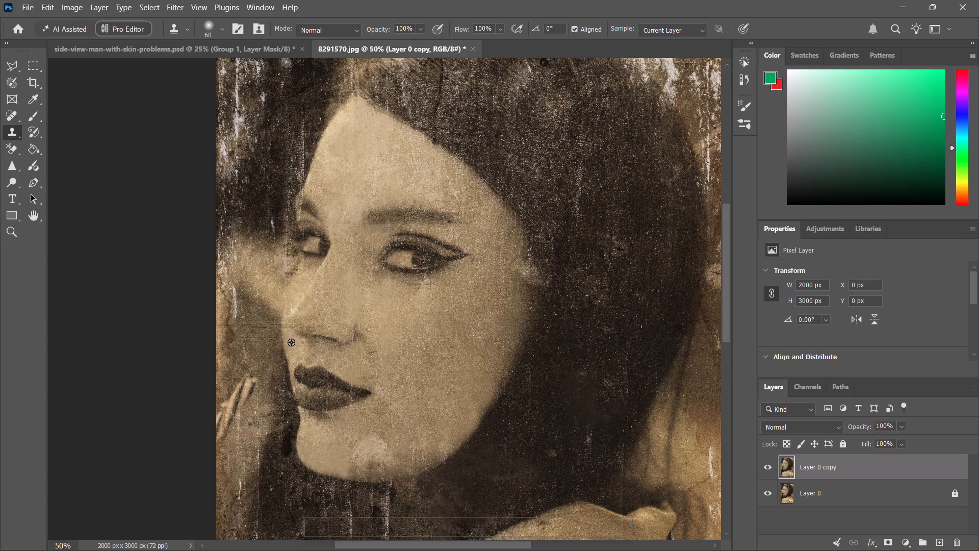
Clone clean skin over the blemishes between the base of the nose and the upper lip.
click(303, 346)
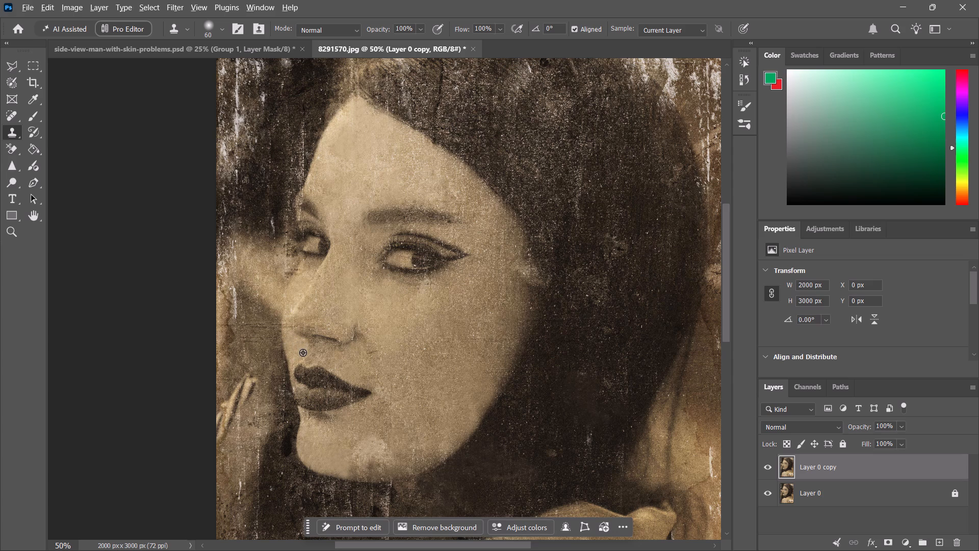
alt+click(298, 345)
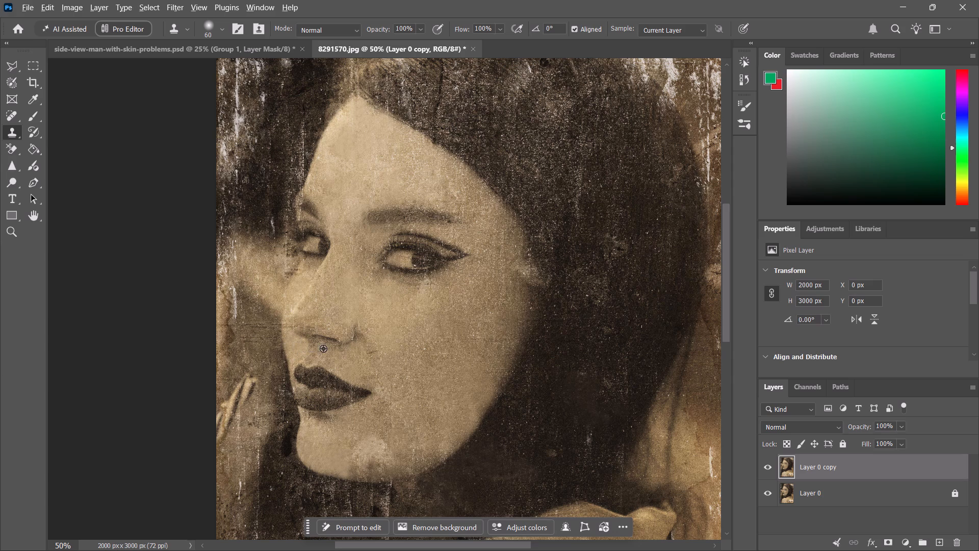
alt+click(317, 355)
click(319, 345)
Clone clean skin along the outer contour of the nose tip to cover the marks on its edge.
alt+click(287, 342)
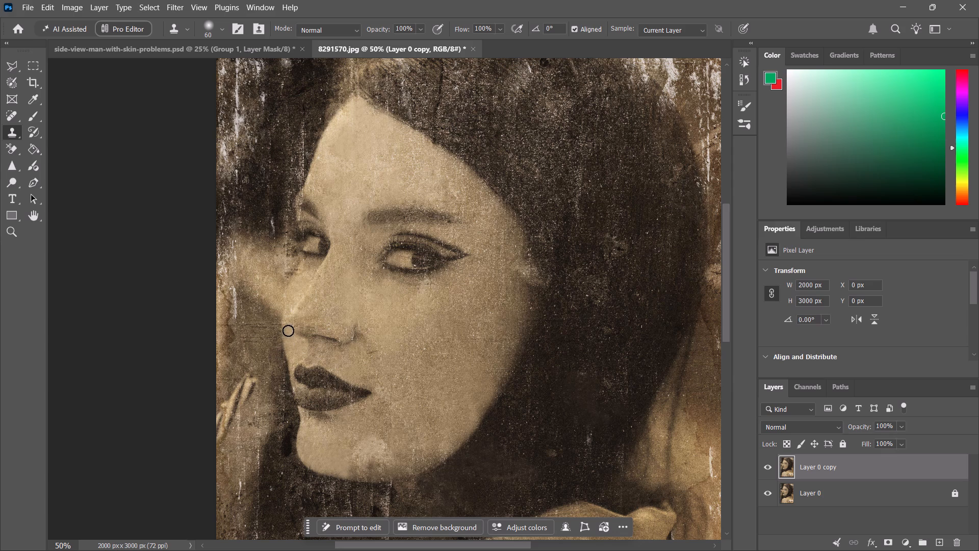
click(286, 327)
alt+click(288, 341)
click(288, 314)
Enlarge the Clone Stamp brush to 100 and clone clean chin skin over the pale blotch on the chin.
text(]]]])
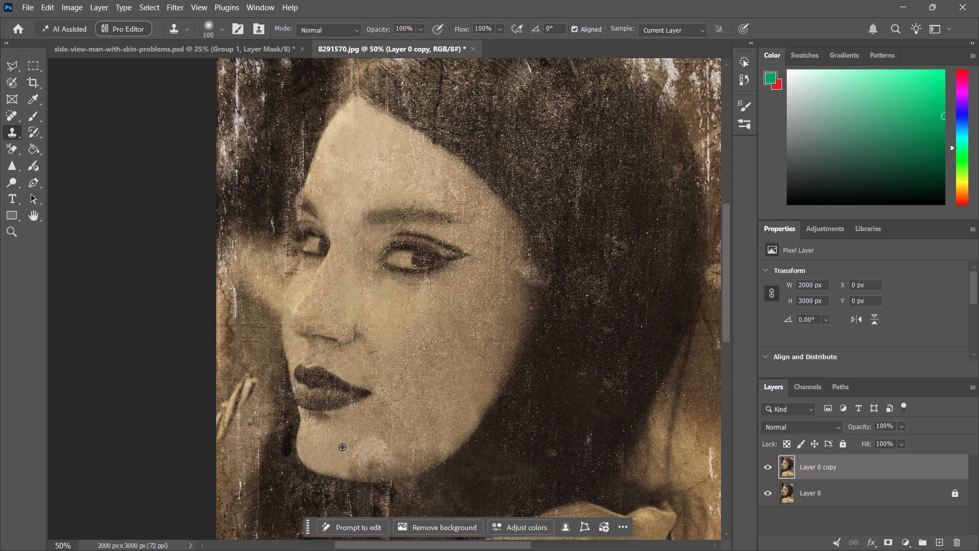
alt+click(341, 452)
click(360, 447)
alt+click(340, 457)
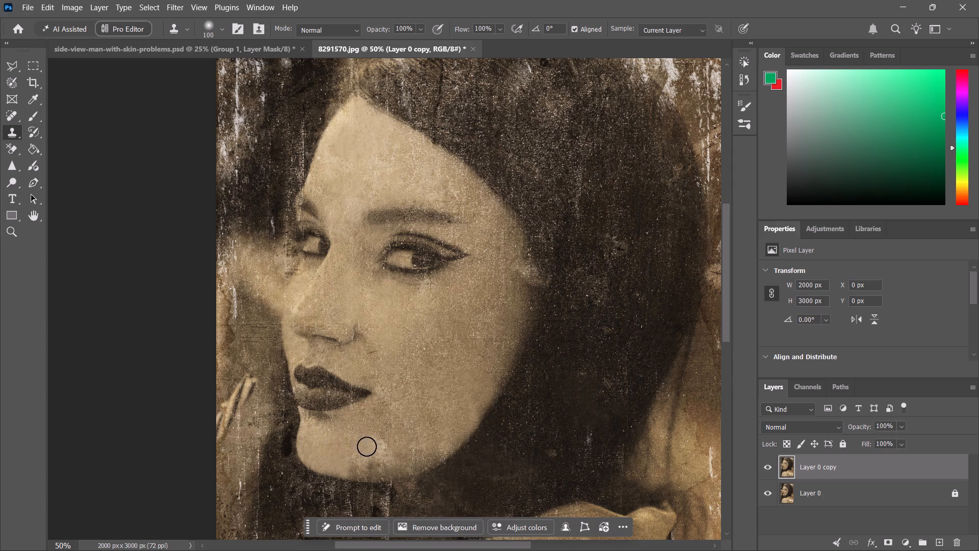
click(375, 441)
alt+click(329, 457)
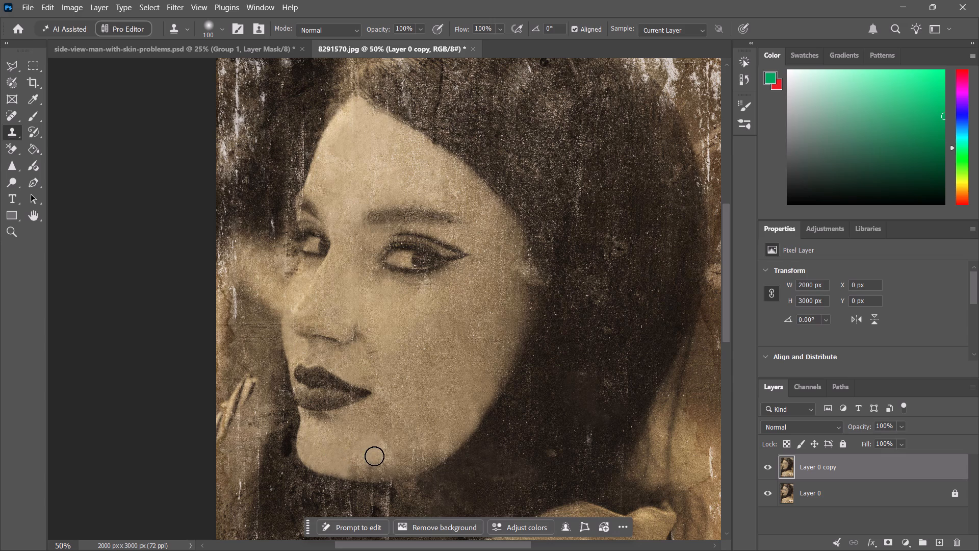
click(374, 456)
Clone clean chin skin over the marks along the bottom edge of the chin, below the pale blotch.
alt+click(333, 455)
click(352, 467)
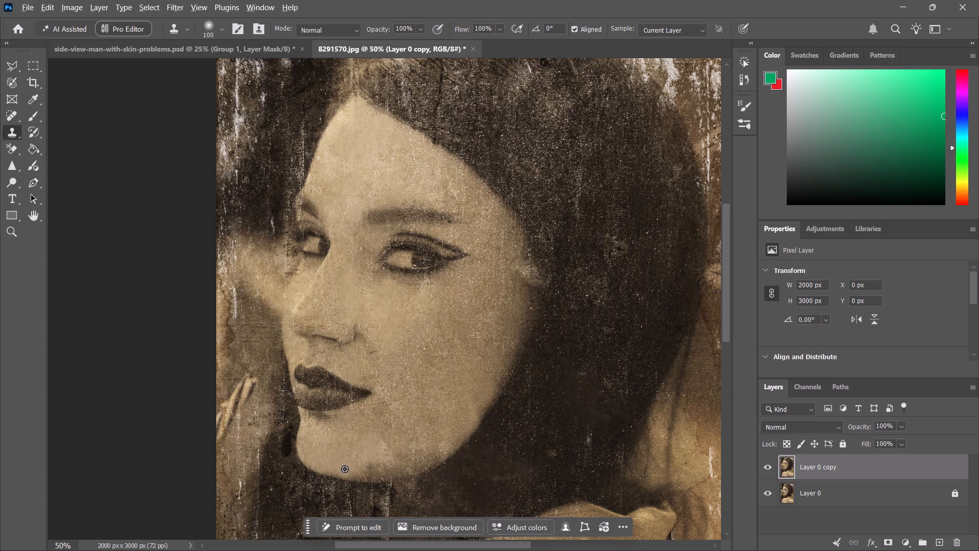
alt+click(345, 469)
click(370, 468)
alt+click(353, 470)
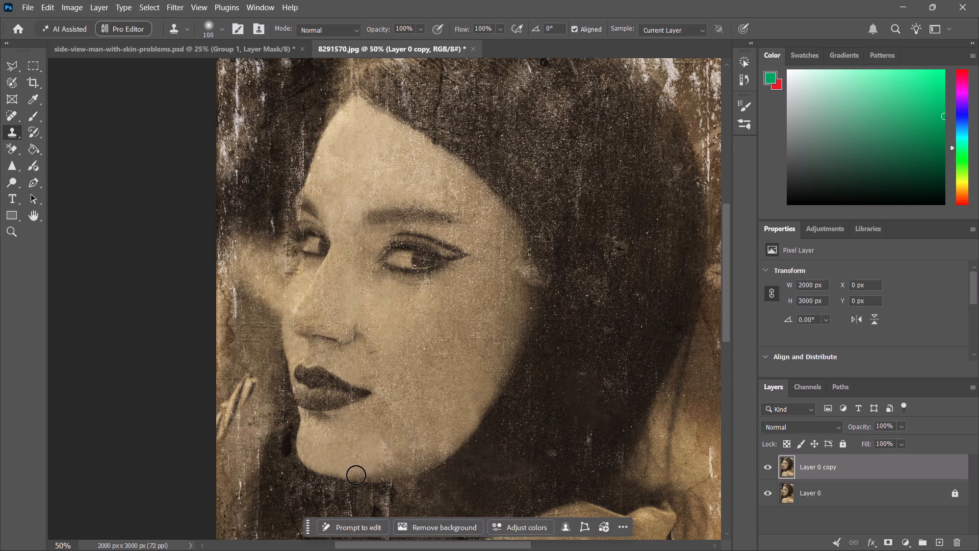
click(364, 471)
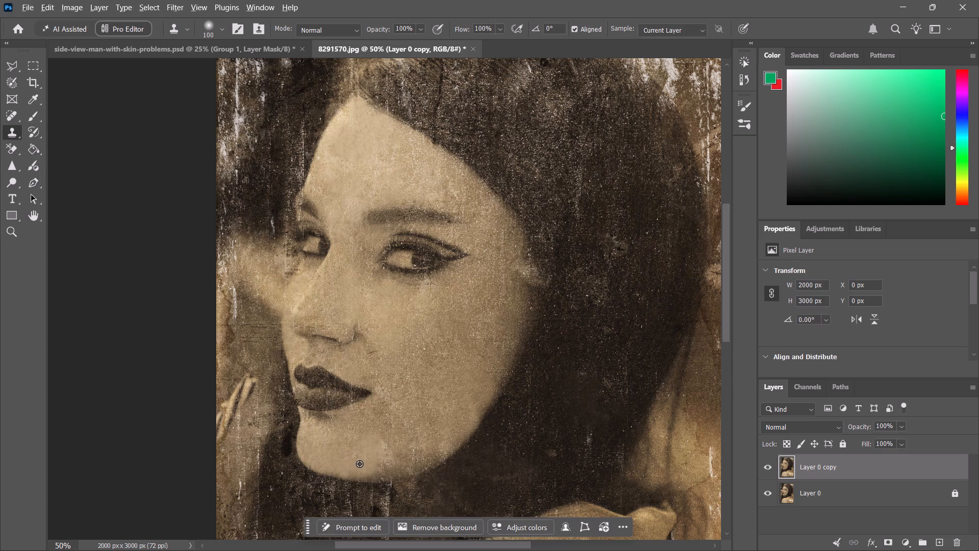
alt+click(359, 464)
click(379, 469)
Clone clean skin over the remaining pale blotch and specks where the chin meets the jaw.
alt+click(371, 459)
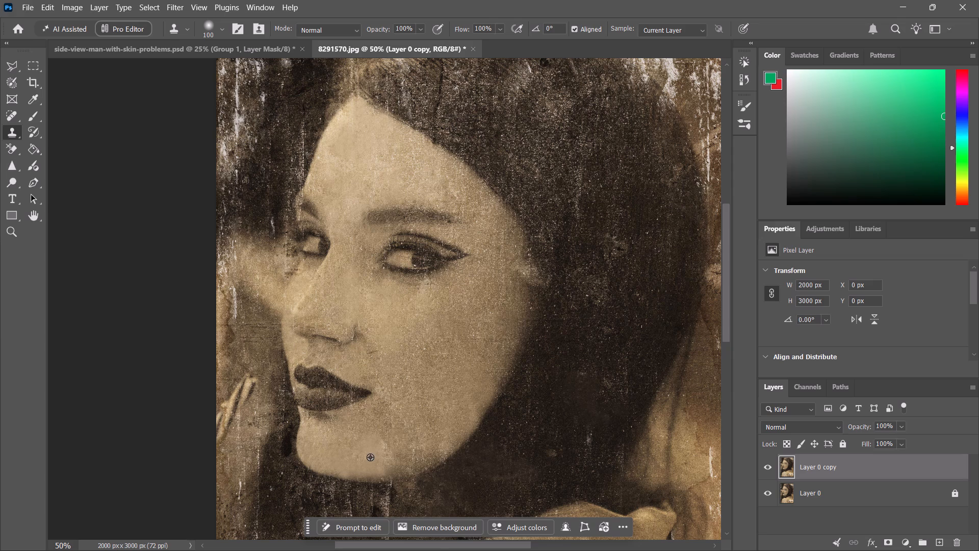
click(380, 422)
alt+click(368, 451)
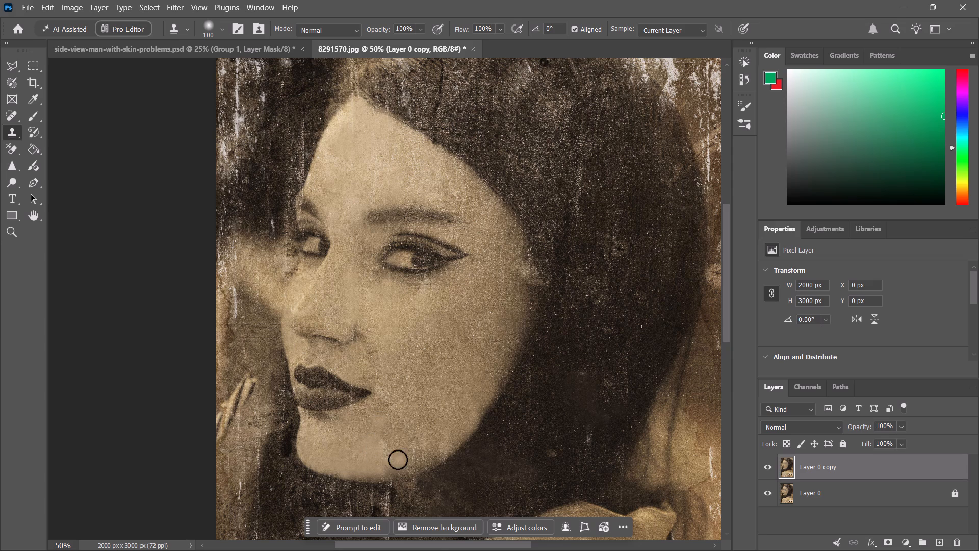
click(393, 460)
alt+click(380, 460)
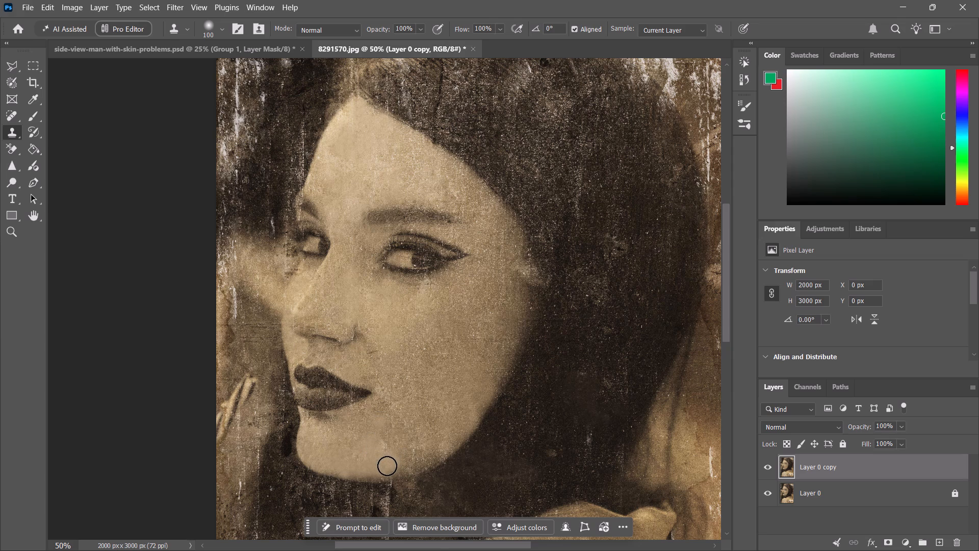
click(387, 466)
alt+click(387, 457)
click(403, 467)
alt+click(389, 465)
click(389, 438)
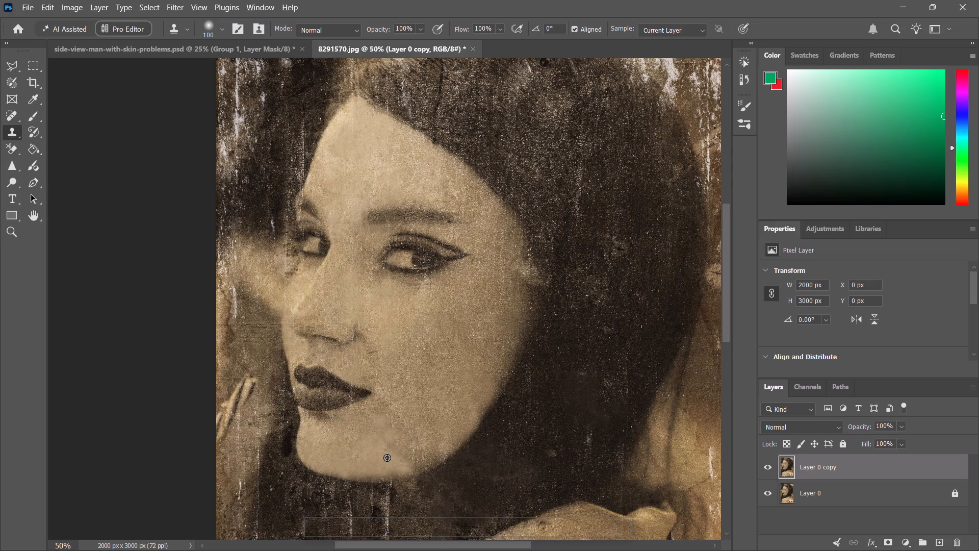
alt+click(386, 458)
click(402, 446)
Clone clean skin over the white specks along the lower jawline, from the chin toward the hair.
alt+click(396, 465)
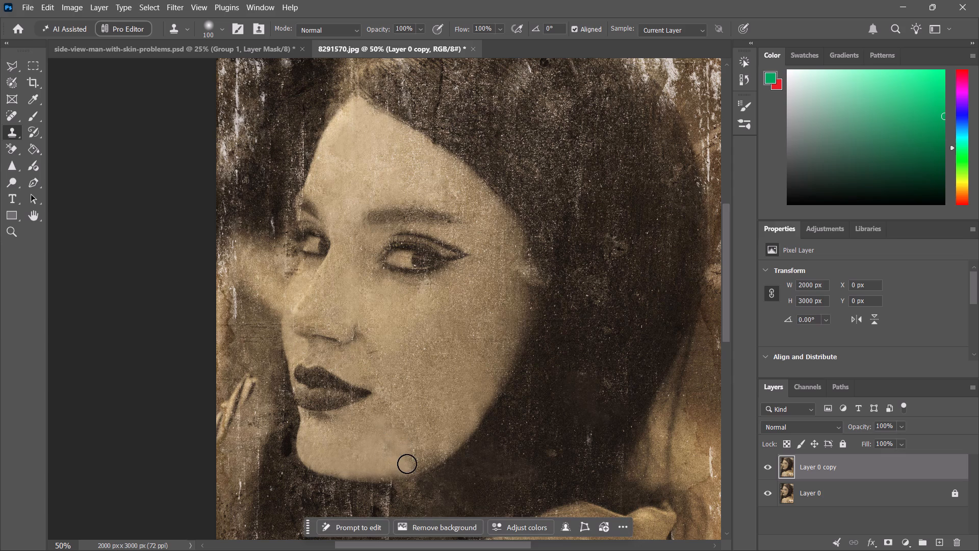
click(407, 464)
alt+click(393, 464)
click(415, 464)
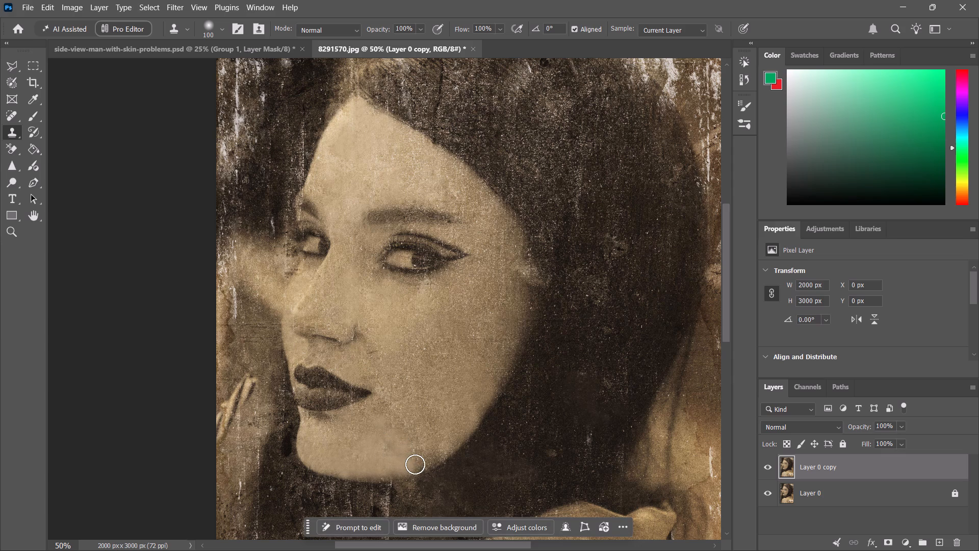
alt+click(405, 467)
click(429, 461)
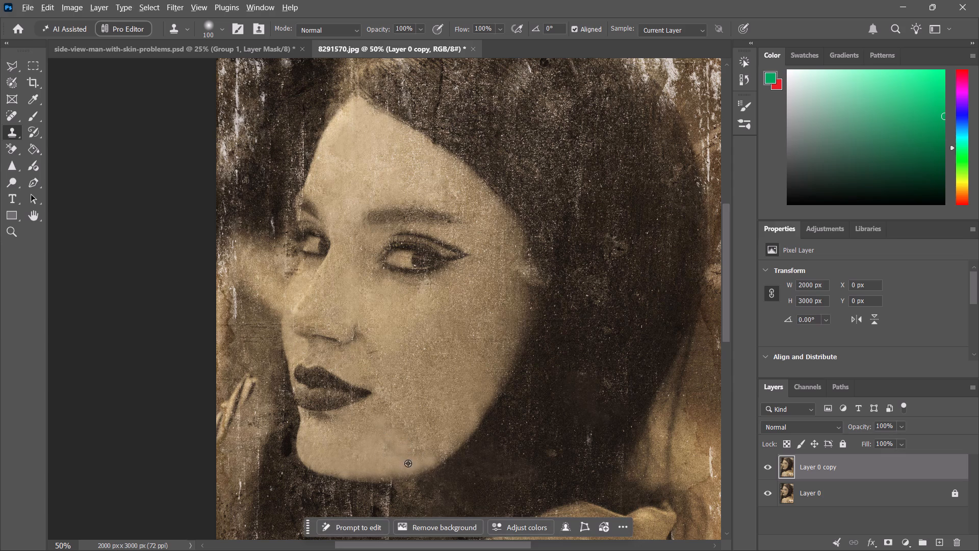
alt+click(403, 470)
click(419, 464)
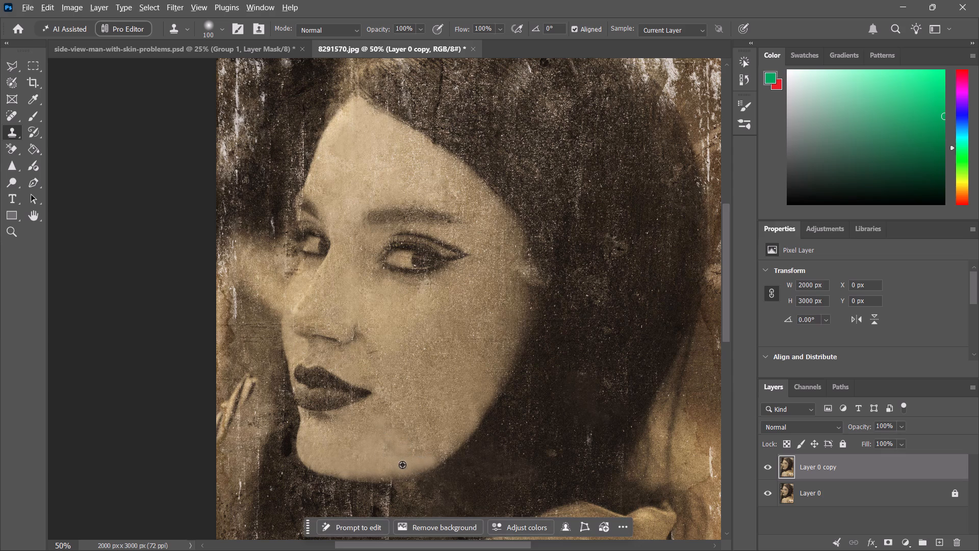
alt+click(402, 465)
click(419, 454)
Clone clean skin over the leftover uneven patches on the chin to blend it with the jaw.
alt+click(393, 466)
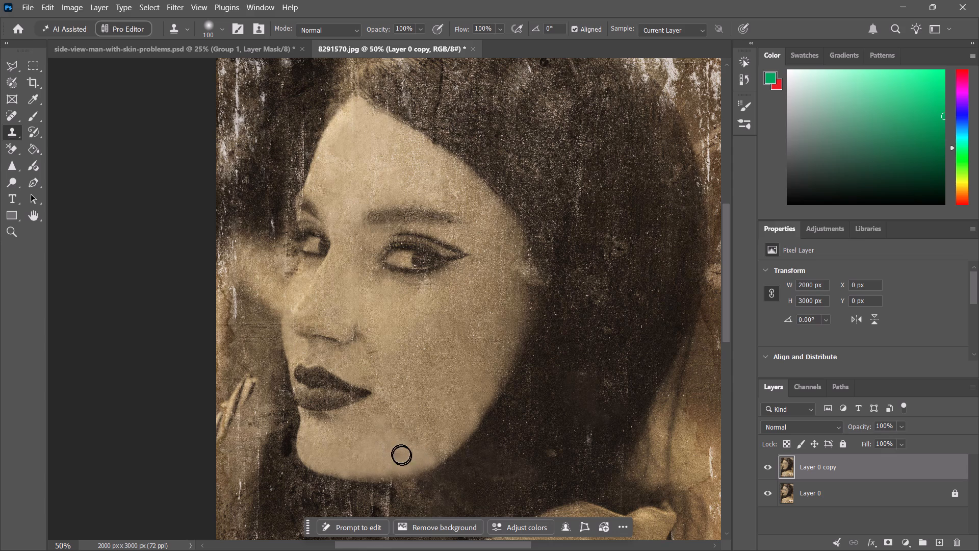
click(401, 456)
alt+click(383, 460)
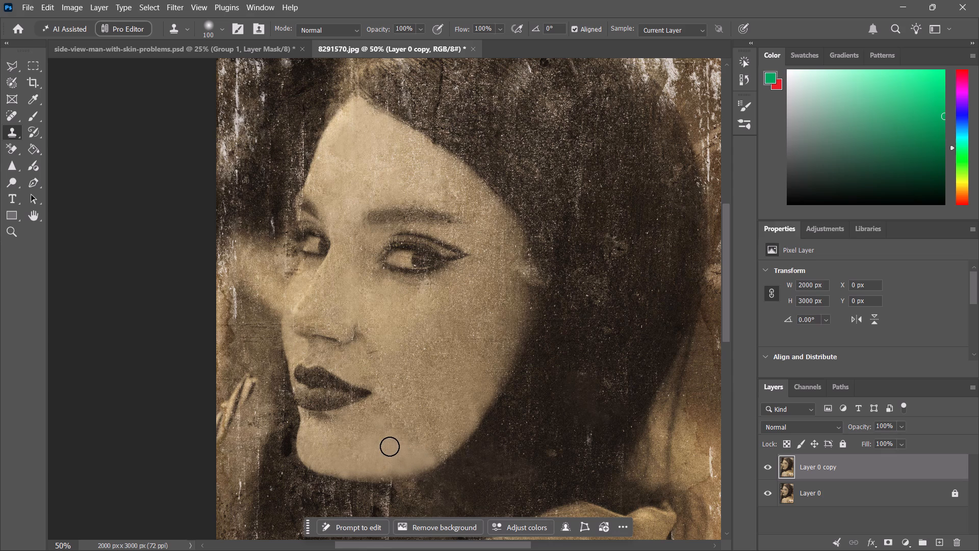
click(390, 446)
alt+click(368, 446)
click(359, 457)
Clone clean chin skin over the uneven patch and specks where the chin meets the lower jaw.
alt+click(408, 459)
click(433, 454)
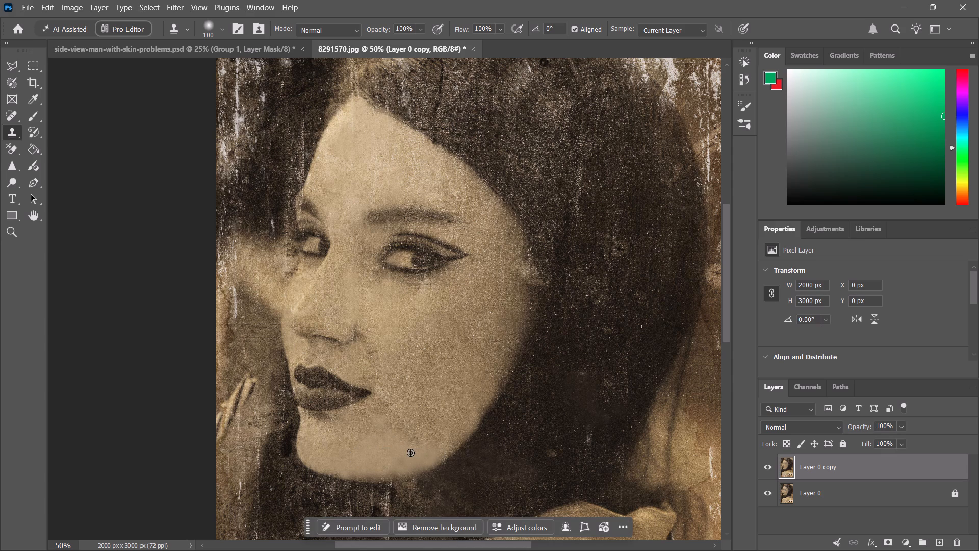
alt+click(409, 453)
click(409, 442)
Clone smooth skin over the specks across the middle of the chin, working upward toward the lower lip.
alt+click(356, 449)
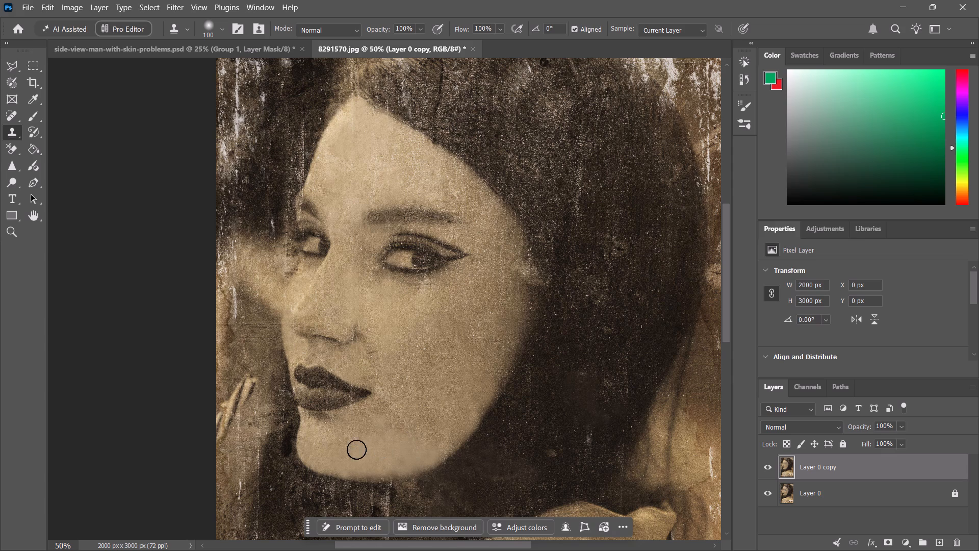
click(356, 441)
alt+click(347, 455)
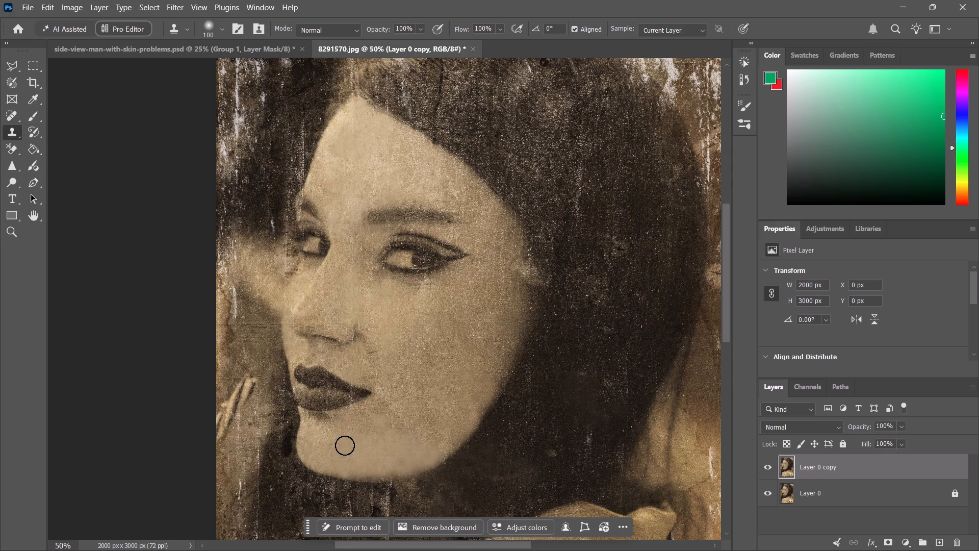
click(344, 446)
alt+click(374, 441)
click(370, 433)
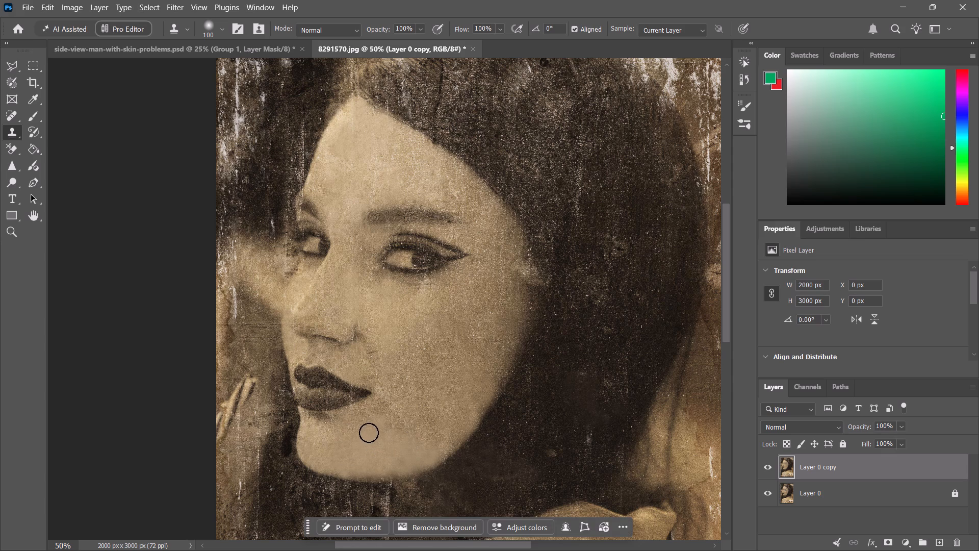
alt+click(358, 434)
click(358, 425)
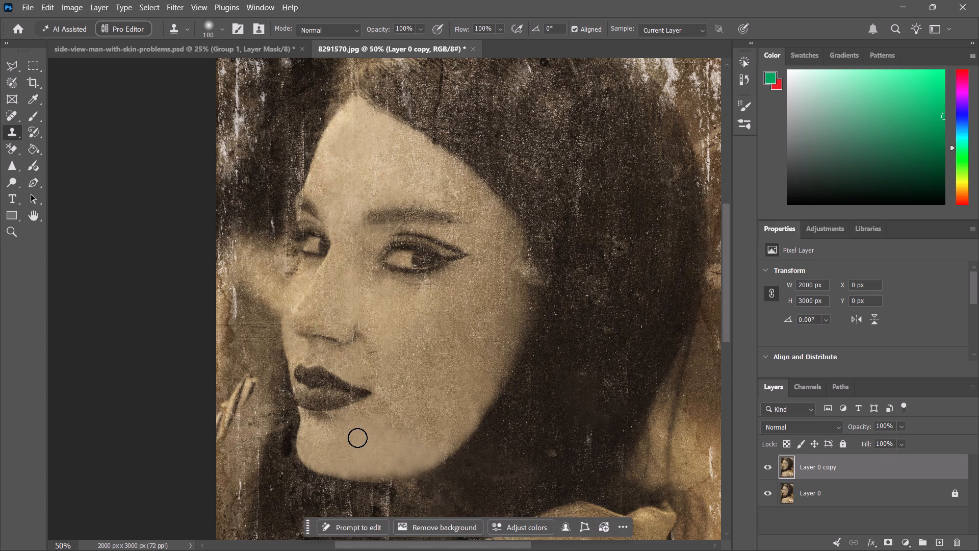
alt+click(351, 437)
click(344, 430)
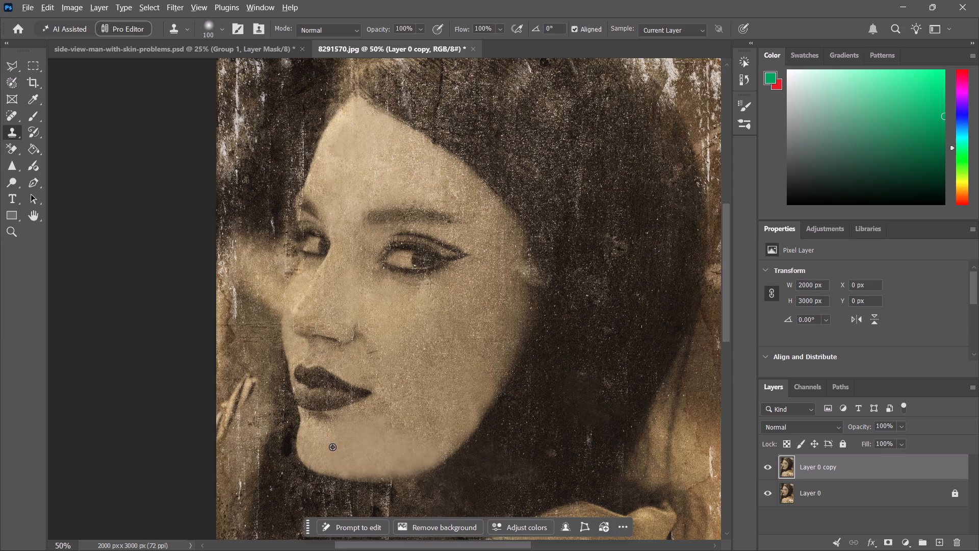
Clone clean chin skin over the specks on the front of the chin, up to the face outline below the lip.
alt+click(332, 444)
click(333, 432)
alt+click(326, 435)
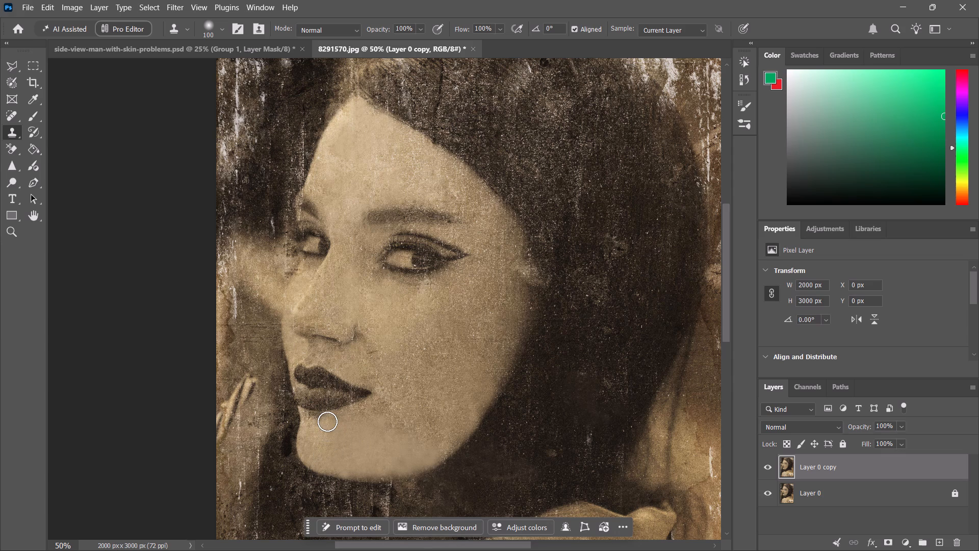
click(327, 421)
alt+click(323, 429)
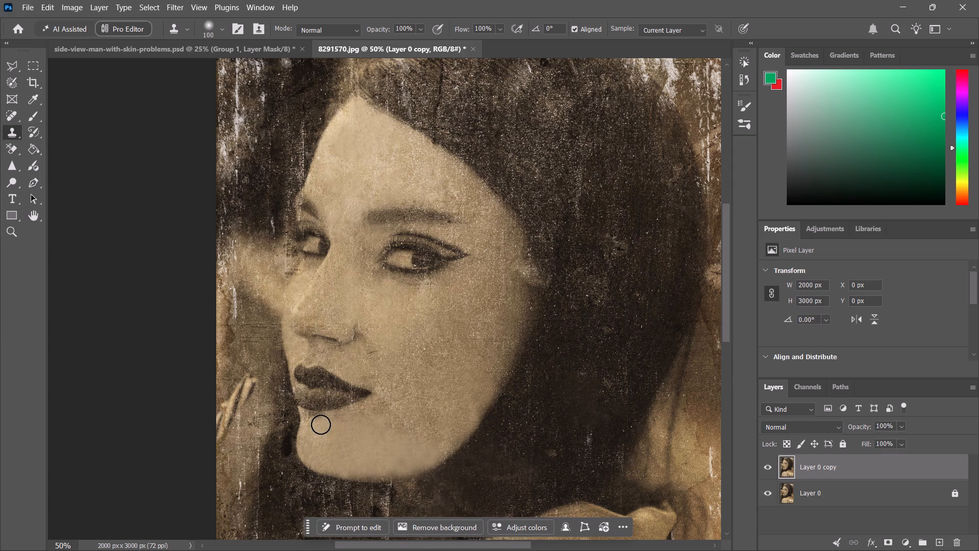
click(321, 424)
alt+click(313, 425)
click(313, 423)
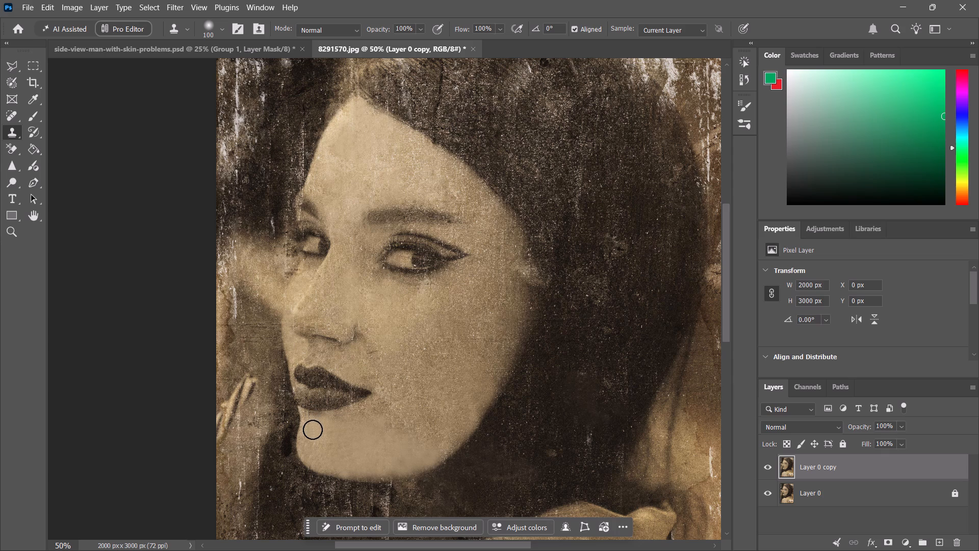
alt+click(313, 426)
click(312, 421)
Clone clean skin over the specks directly beneath the lower lip, from its centre toward the mouth corner.
alt+click(326, 435)
click(337, 423)
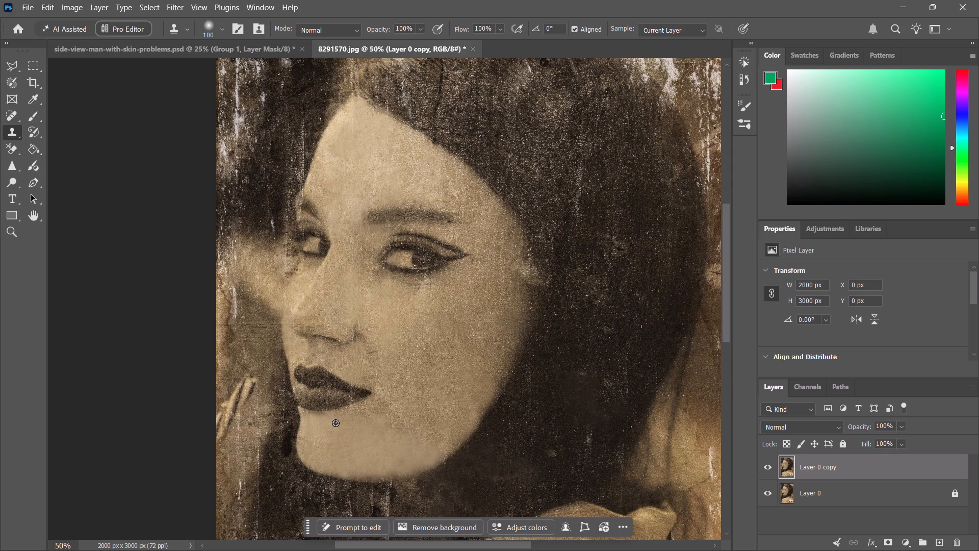
alt+click(336, 423)
click(332, 418)
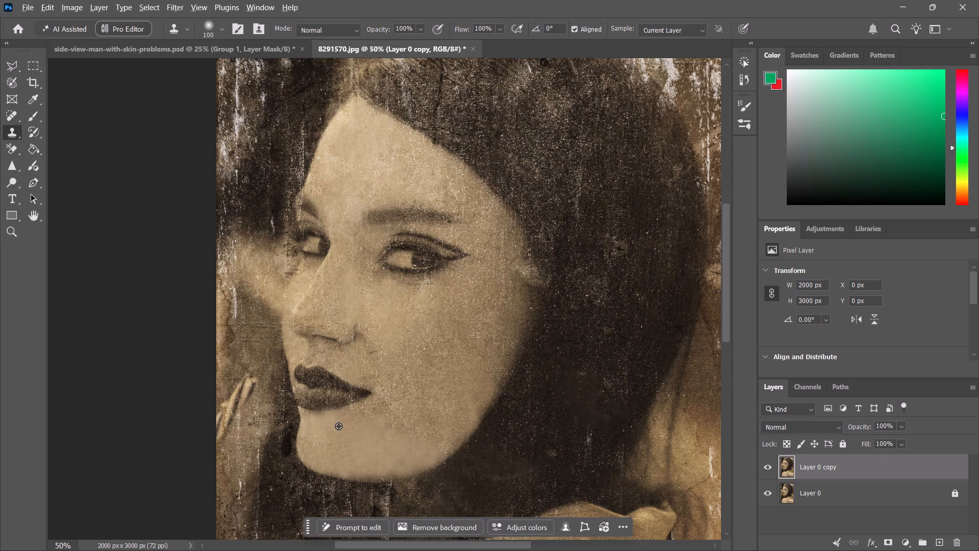
alt+click(339, 426)
click(344, 419)
alt+click(344, 425)
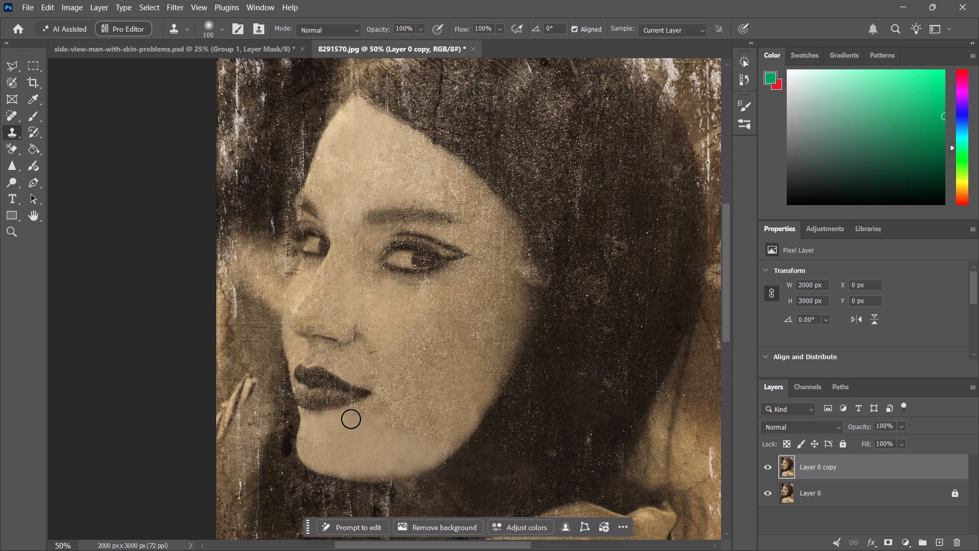
click(352, 415)
alt+click(357, 421)
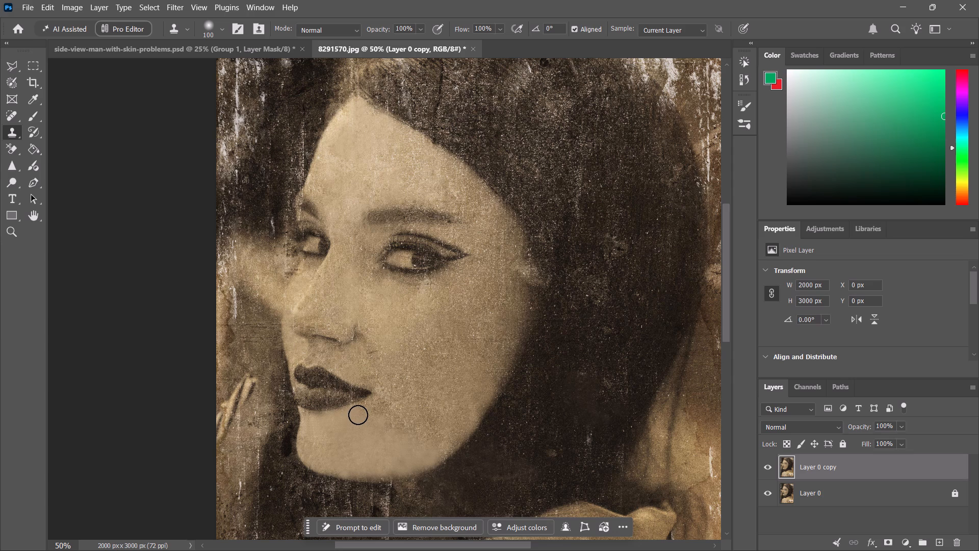
click(358, 415)
alt+click(358, 415)
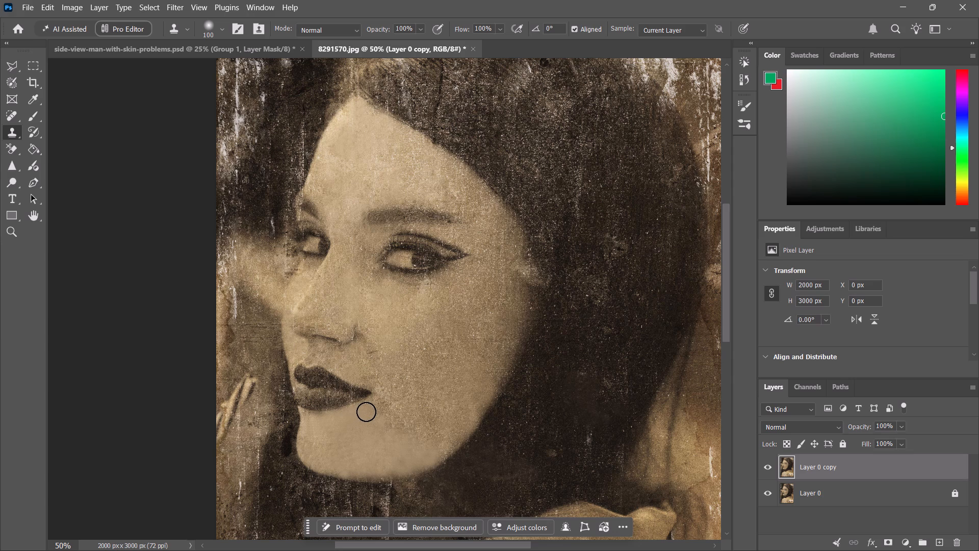
Clone clean skin over the specks below and beside the mouth corner on the cheek side.
click(366, 412)
alt+click(366, 412)
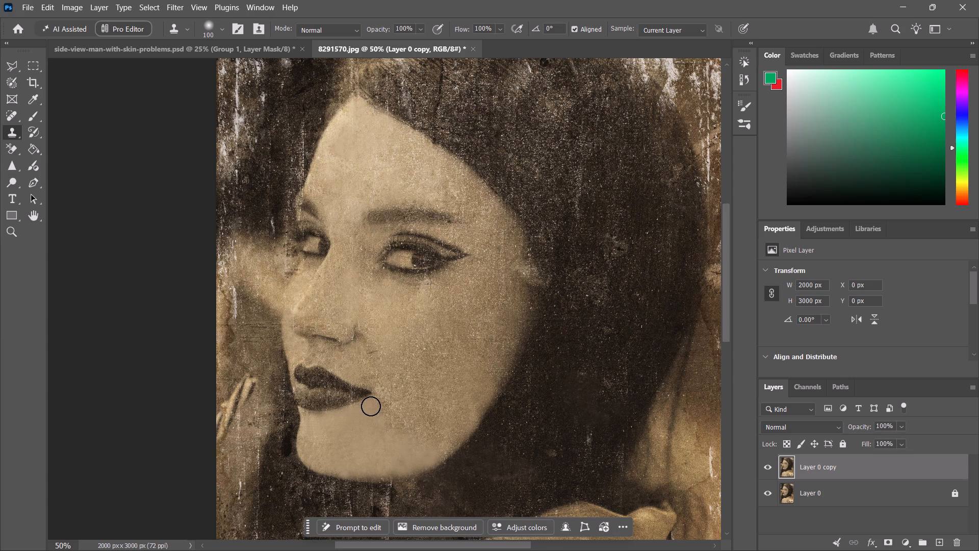
click(371, 406)
alt+click(371, 414)
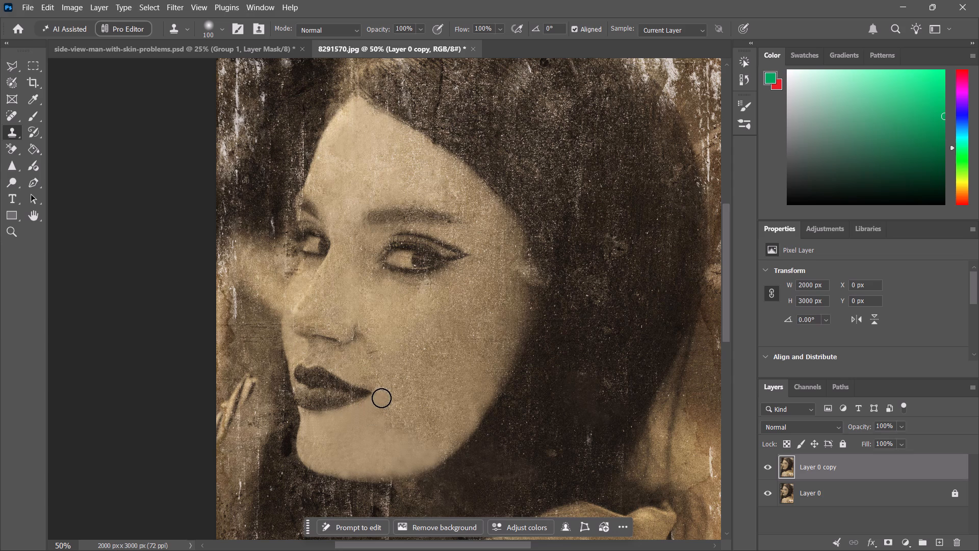
click(381, 398)
alt+click(380, 406)
click(388, 410)
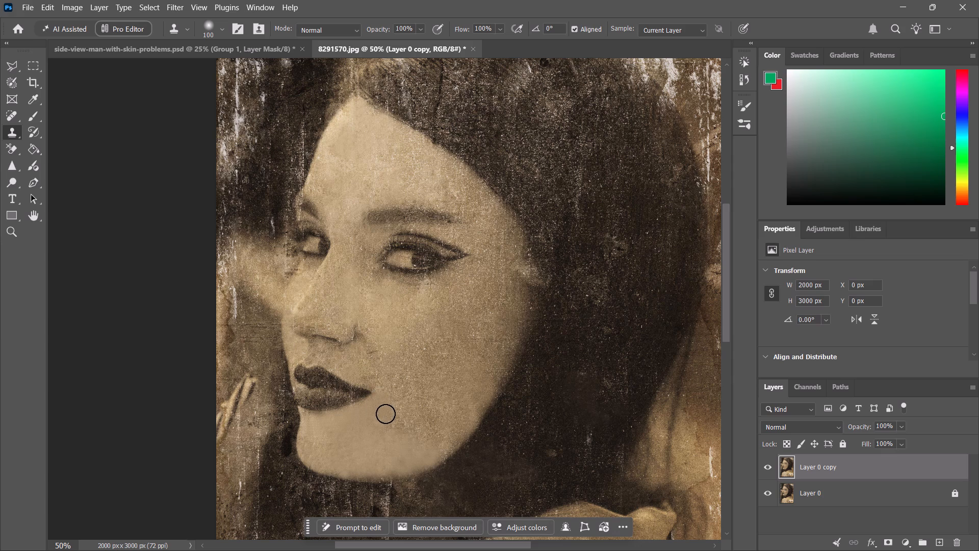
alt+click(365, 403)
click(391, 412)
alt+click(365, 424)
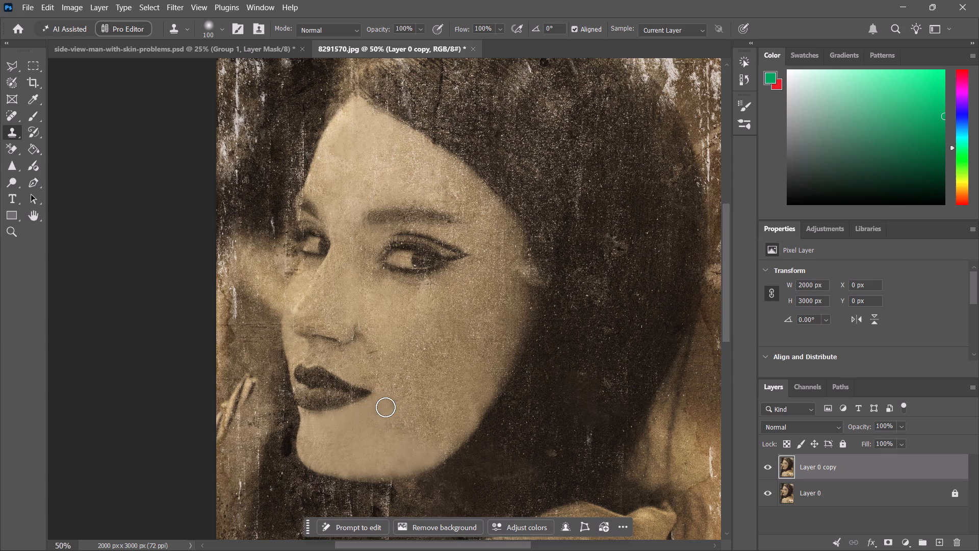
click(385, 407)
alt+click(372, 416)
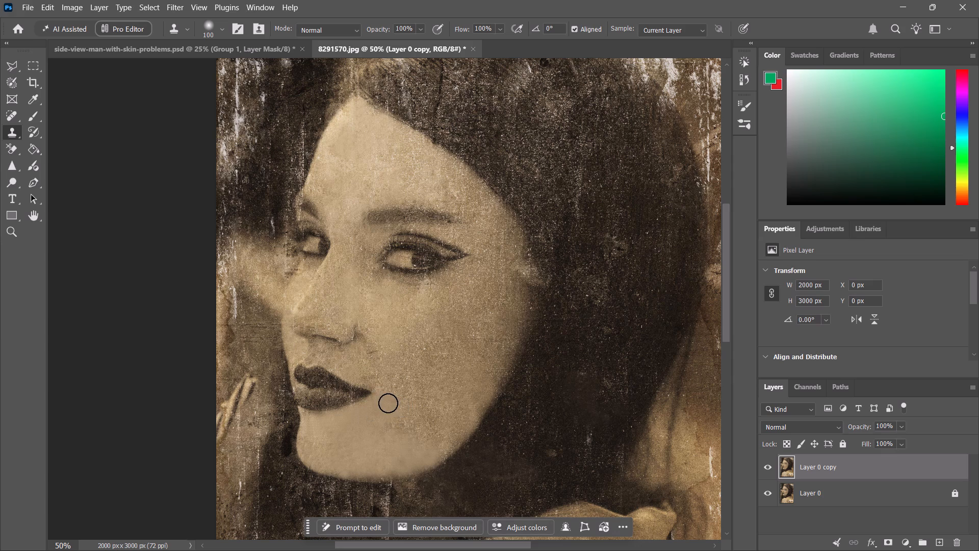
click(388, 404)
Clone smooth chin skin over the specks between the chin and the lower cheek, below the mouth corner.
alt+click(378, 449)
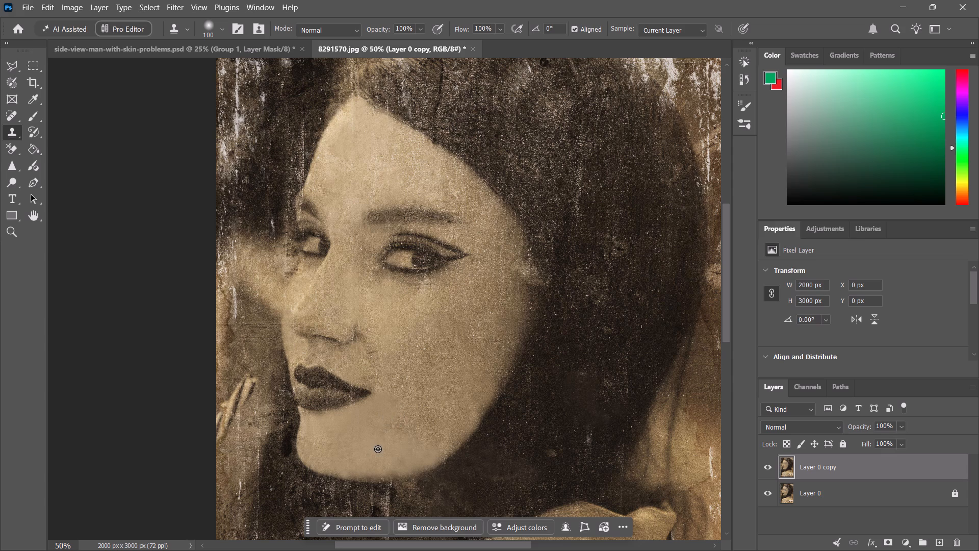
click(394, 428)
alt+click(383, 445)
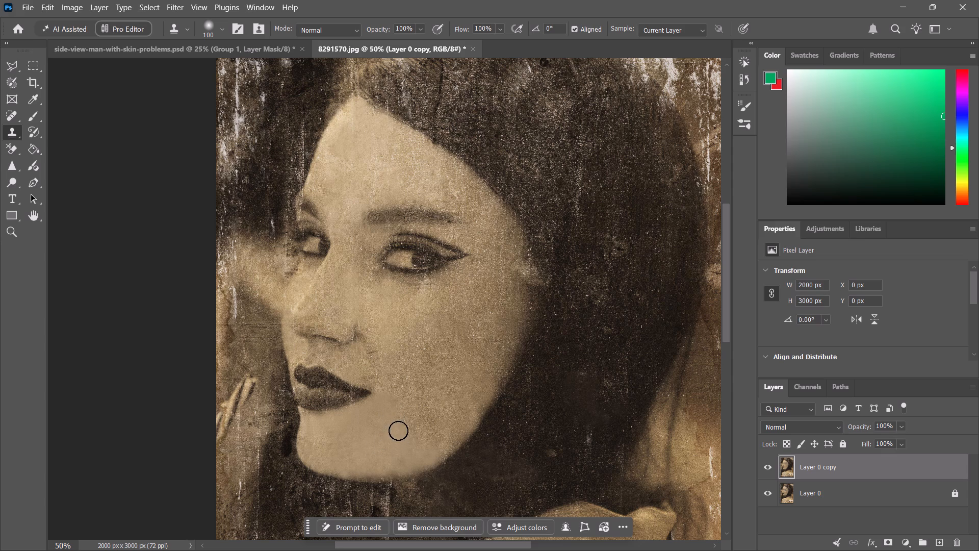
click(404, 425)
alt+click(394, 446)
click(420, 442)
alt+click(402, 444)
click(418, 430)
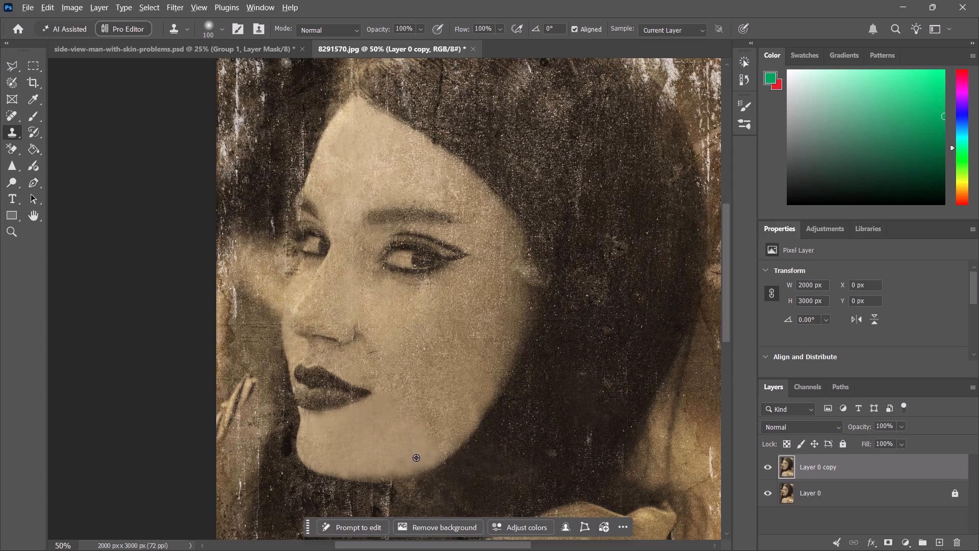
Clone clean skin over the specks along the lower jaw near the hair and up onto the lower cheek.
alt+click(416, 458)
click(442, 448)
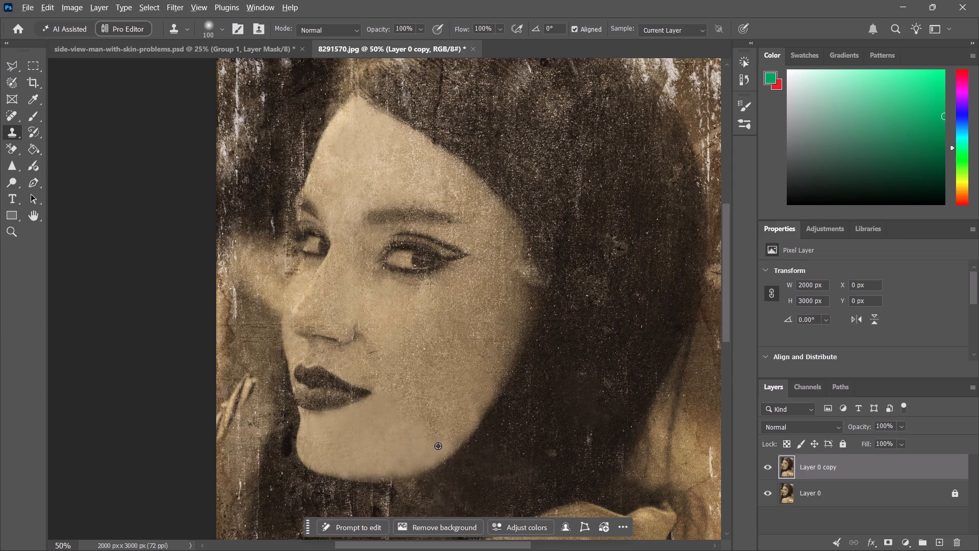
alt+click(437, 449)
click(451, 445)
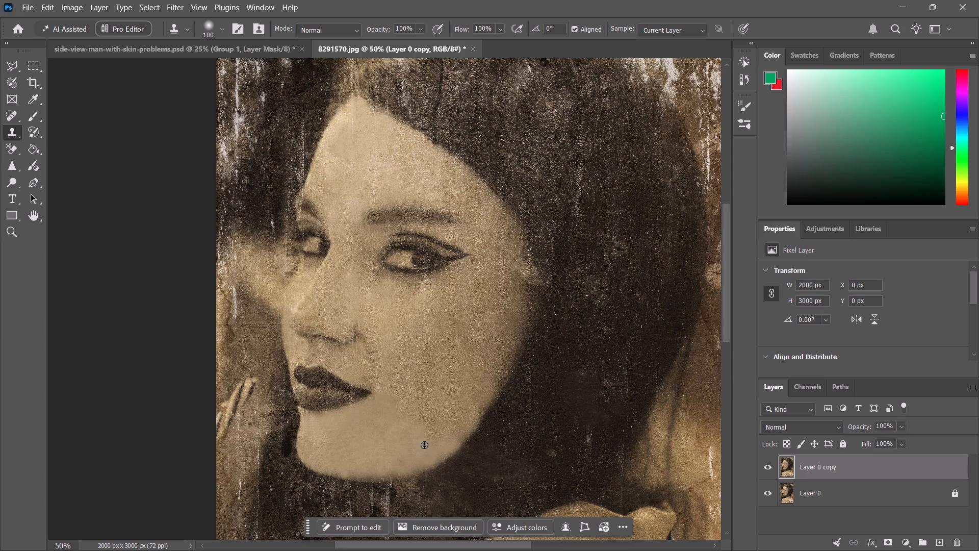
alt+click(424, 445)
click(431, 438)
alt+click(421, 432)
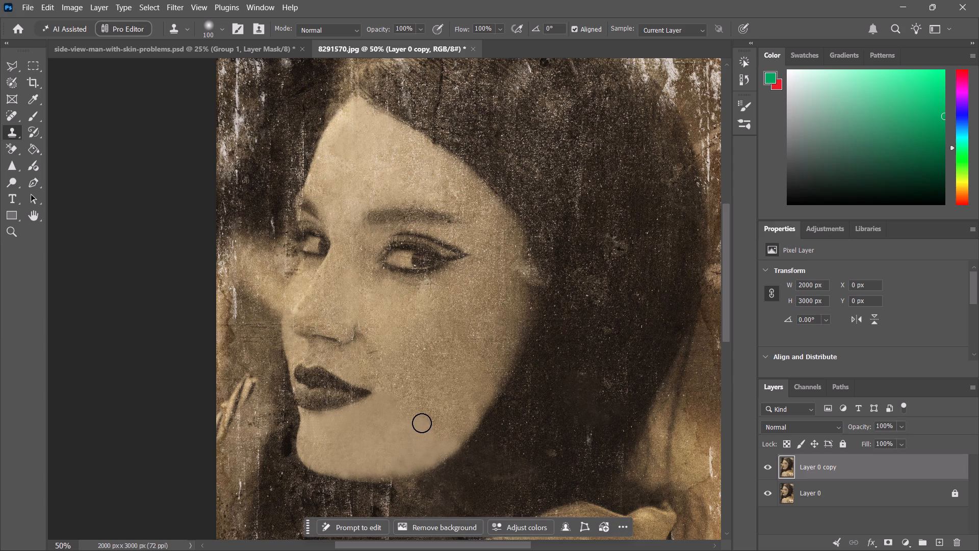
click(423, 419)
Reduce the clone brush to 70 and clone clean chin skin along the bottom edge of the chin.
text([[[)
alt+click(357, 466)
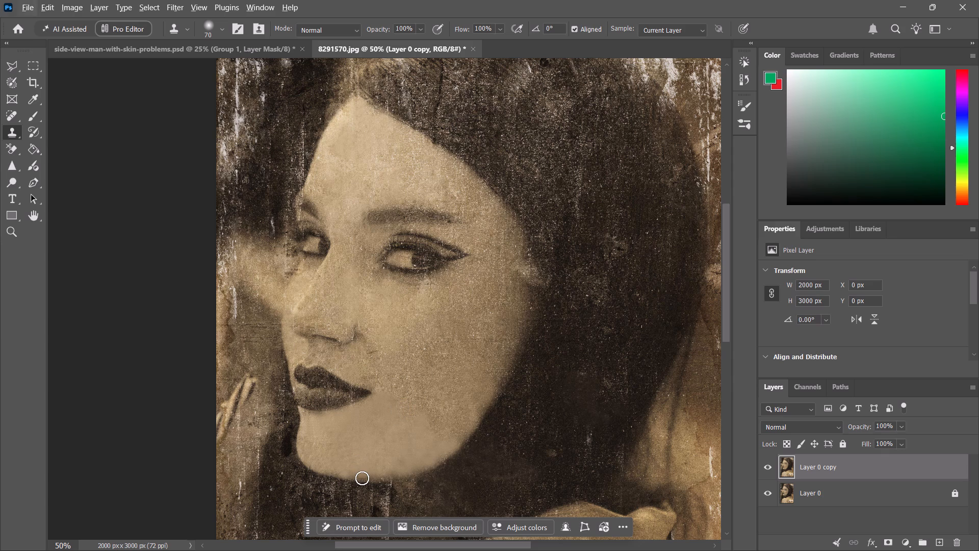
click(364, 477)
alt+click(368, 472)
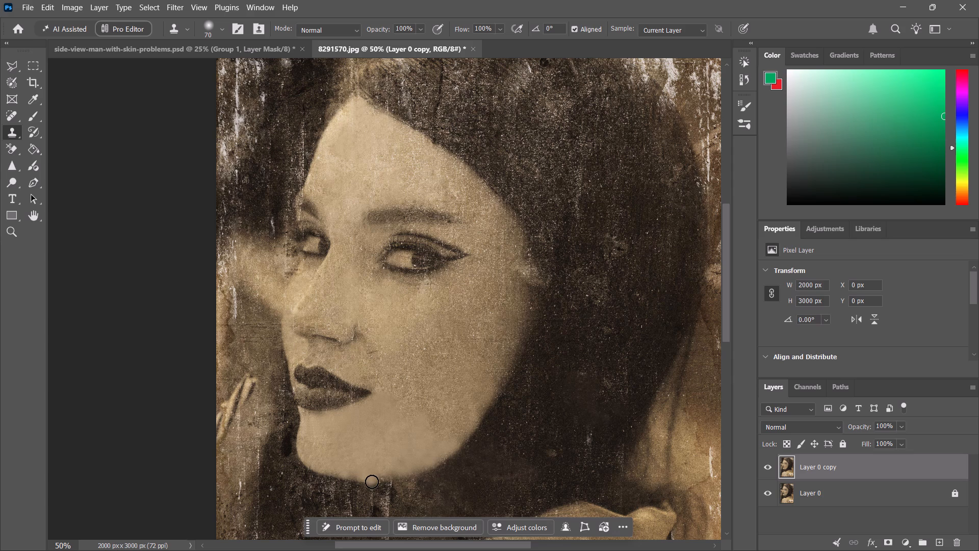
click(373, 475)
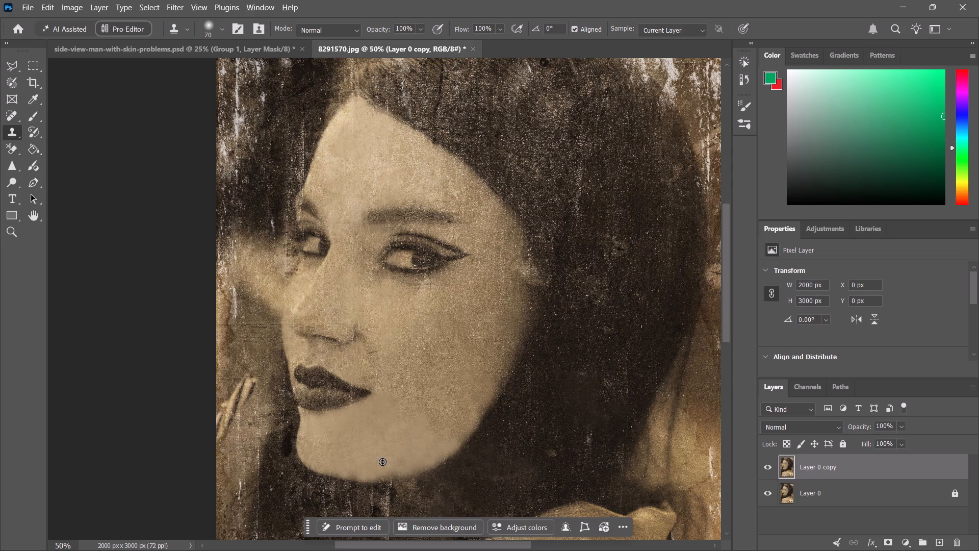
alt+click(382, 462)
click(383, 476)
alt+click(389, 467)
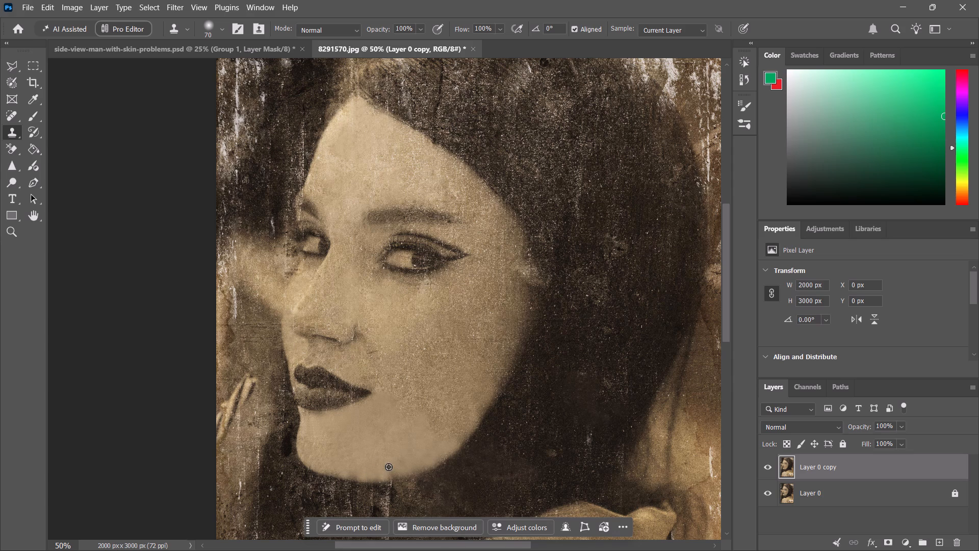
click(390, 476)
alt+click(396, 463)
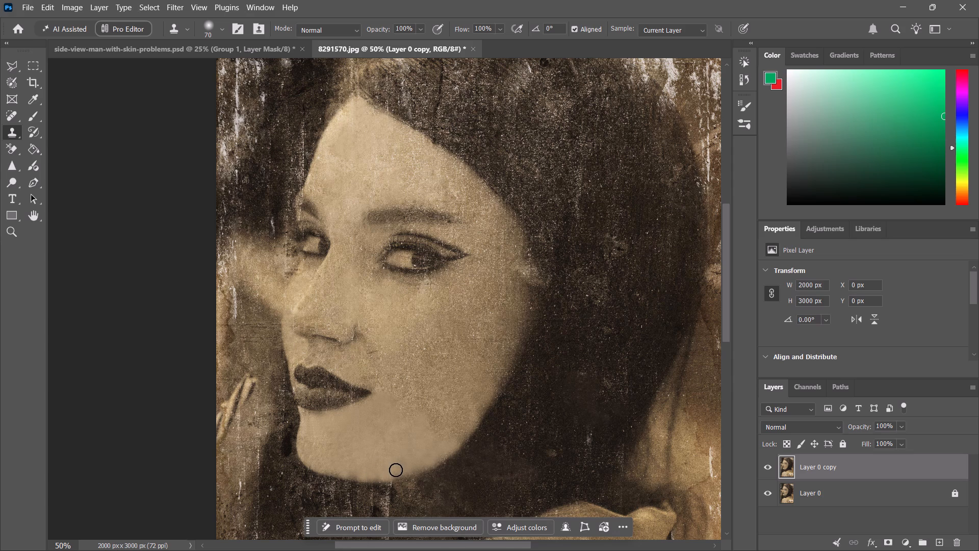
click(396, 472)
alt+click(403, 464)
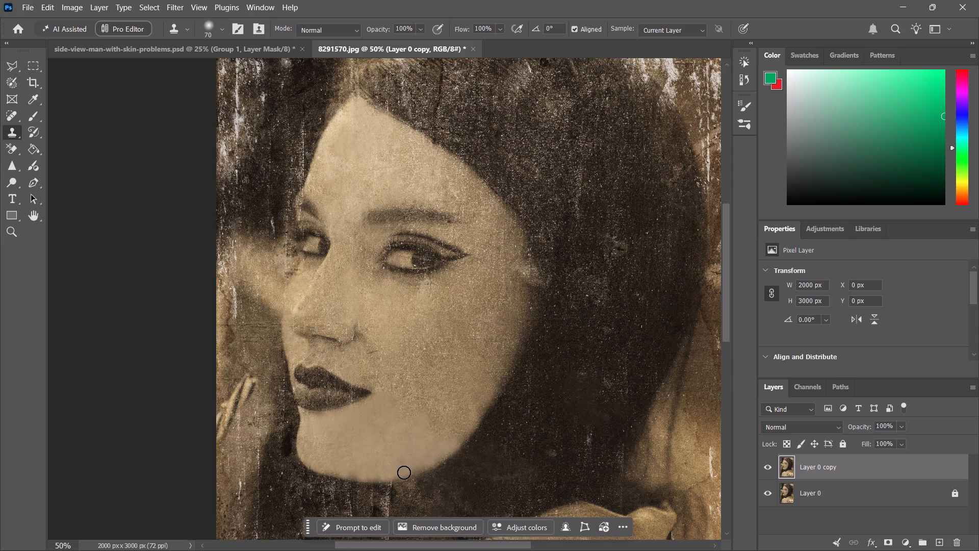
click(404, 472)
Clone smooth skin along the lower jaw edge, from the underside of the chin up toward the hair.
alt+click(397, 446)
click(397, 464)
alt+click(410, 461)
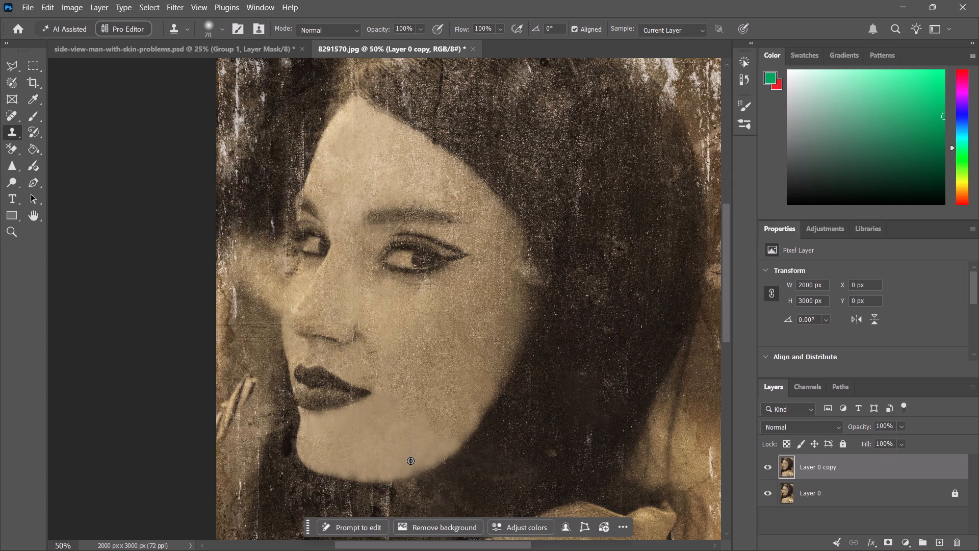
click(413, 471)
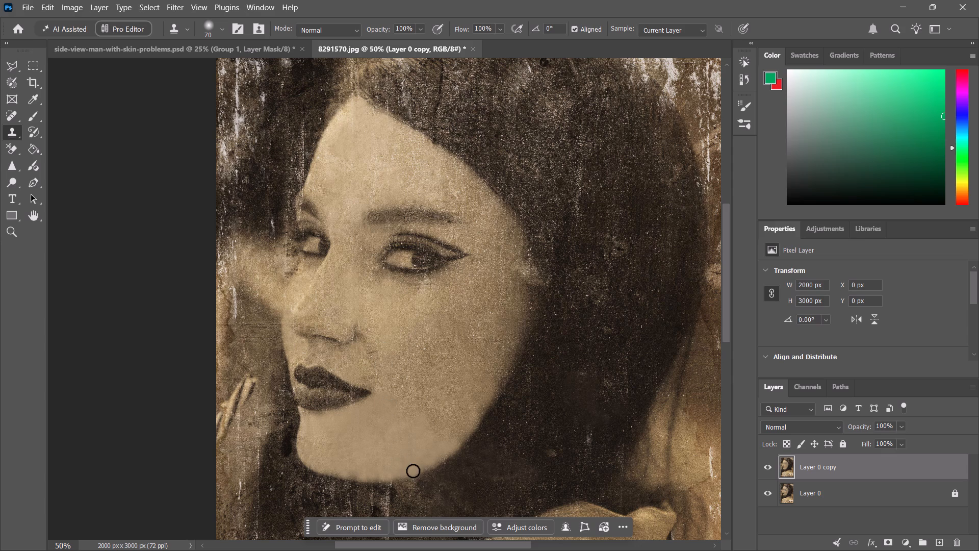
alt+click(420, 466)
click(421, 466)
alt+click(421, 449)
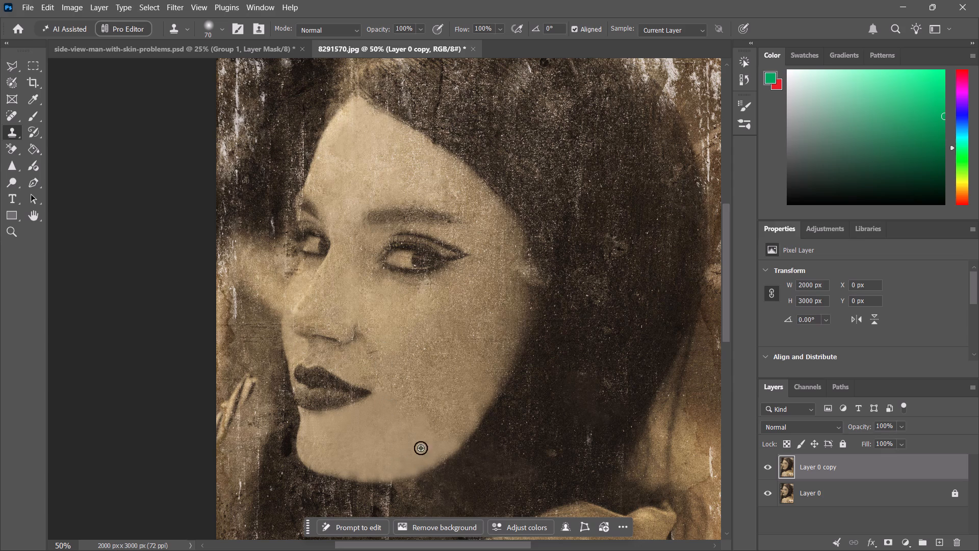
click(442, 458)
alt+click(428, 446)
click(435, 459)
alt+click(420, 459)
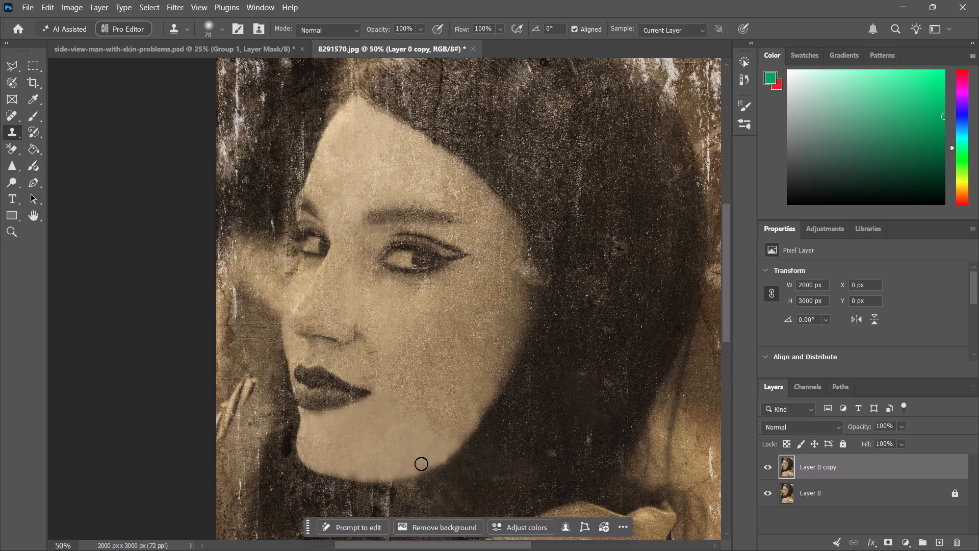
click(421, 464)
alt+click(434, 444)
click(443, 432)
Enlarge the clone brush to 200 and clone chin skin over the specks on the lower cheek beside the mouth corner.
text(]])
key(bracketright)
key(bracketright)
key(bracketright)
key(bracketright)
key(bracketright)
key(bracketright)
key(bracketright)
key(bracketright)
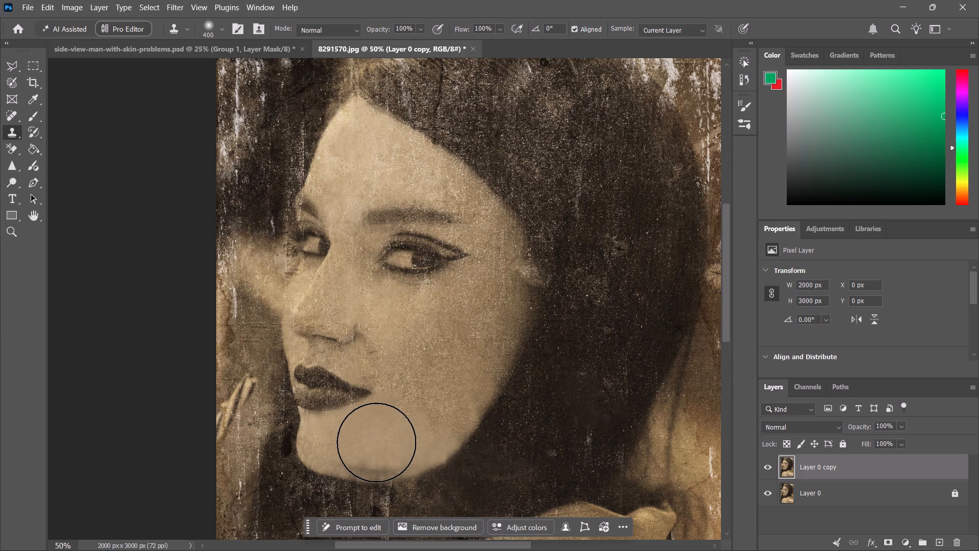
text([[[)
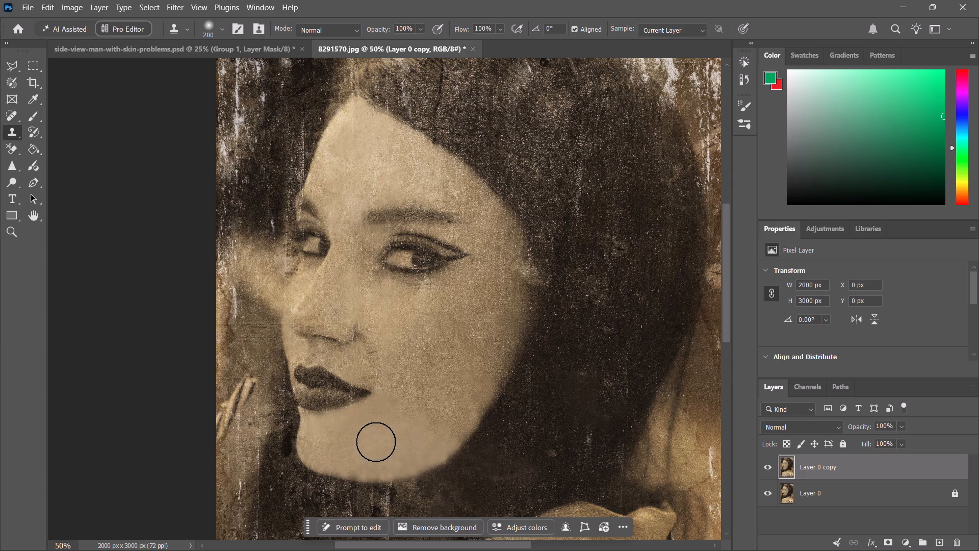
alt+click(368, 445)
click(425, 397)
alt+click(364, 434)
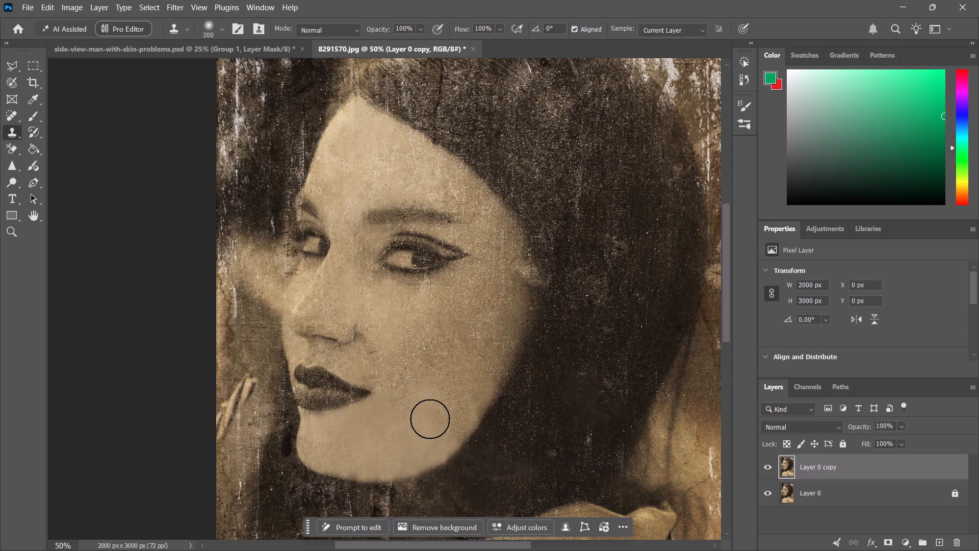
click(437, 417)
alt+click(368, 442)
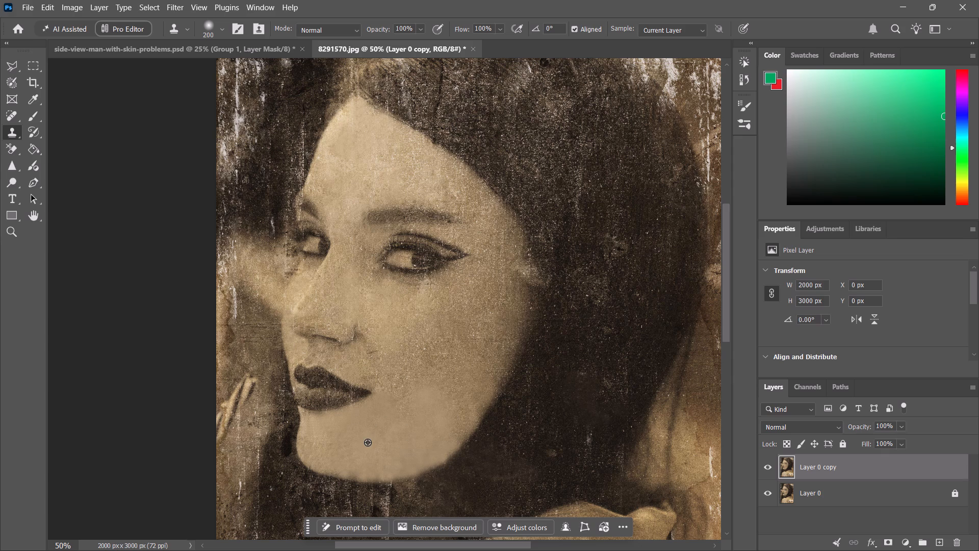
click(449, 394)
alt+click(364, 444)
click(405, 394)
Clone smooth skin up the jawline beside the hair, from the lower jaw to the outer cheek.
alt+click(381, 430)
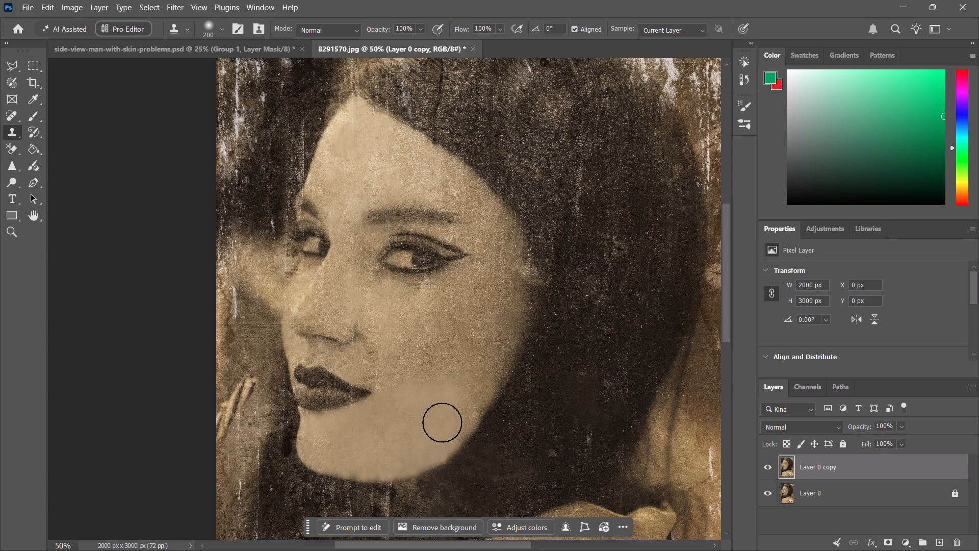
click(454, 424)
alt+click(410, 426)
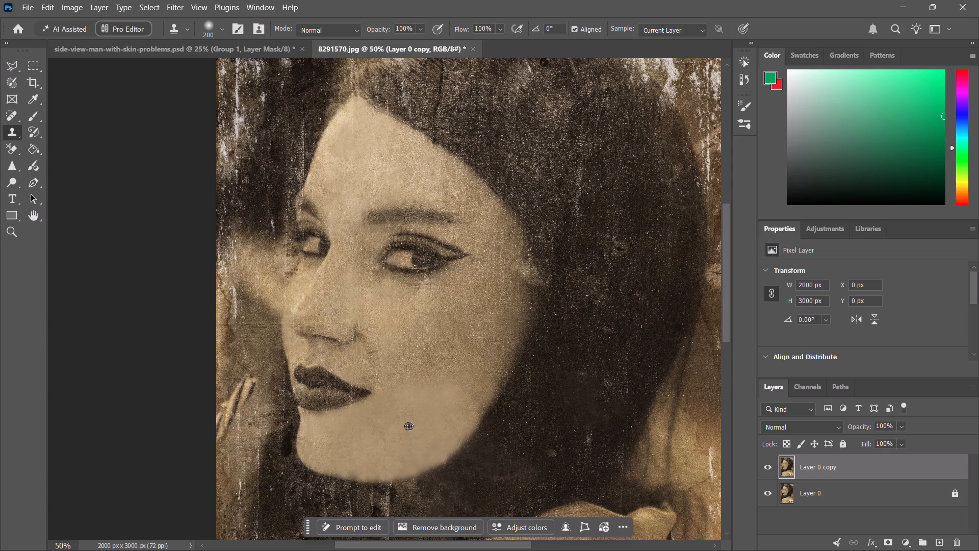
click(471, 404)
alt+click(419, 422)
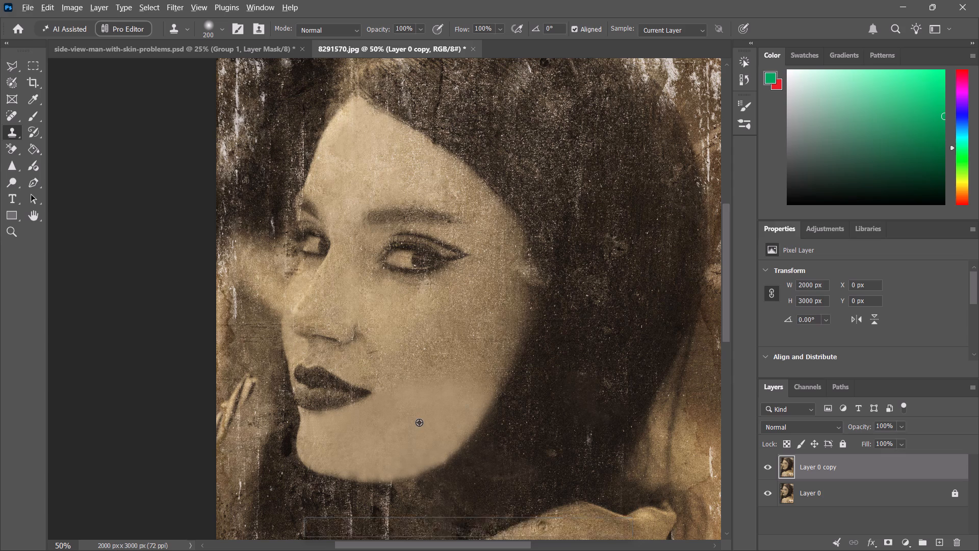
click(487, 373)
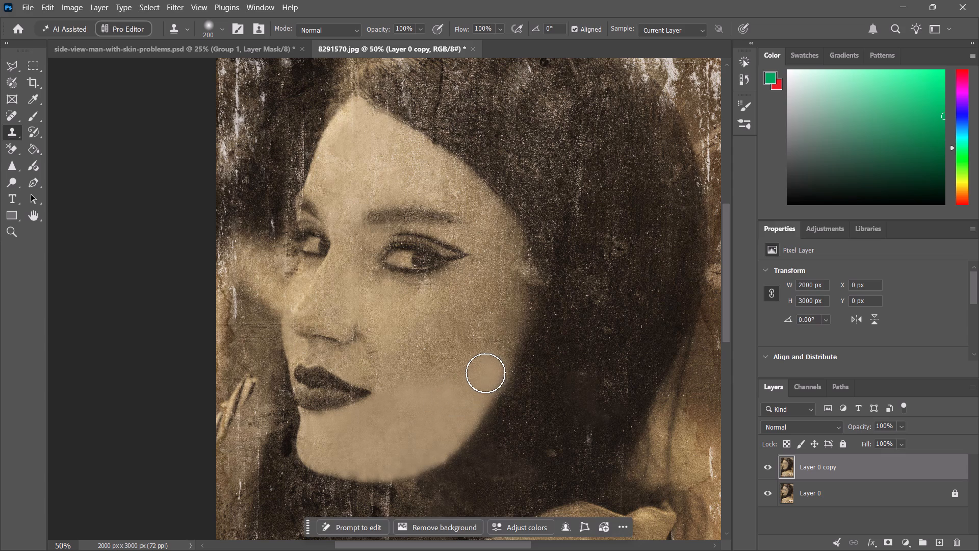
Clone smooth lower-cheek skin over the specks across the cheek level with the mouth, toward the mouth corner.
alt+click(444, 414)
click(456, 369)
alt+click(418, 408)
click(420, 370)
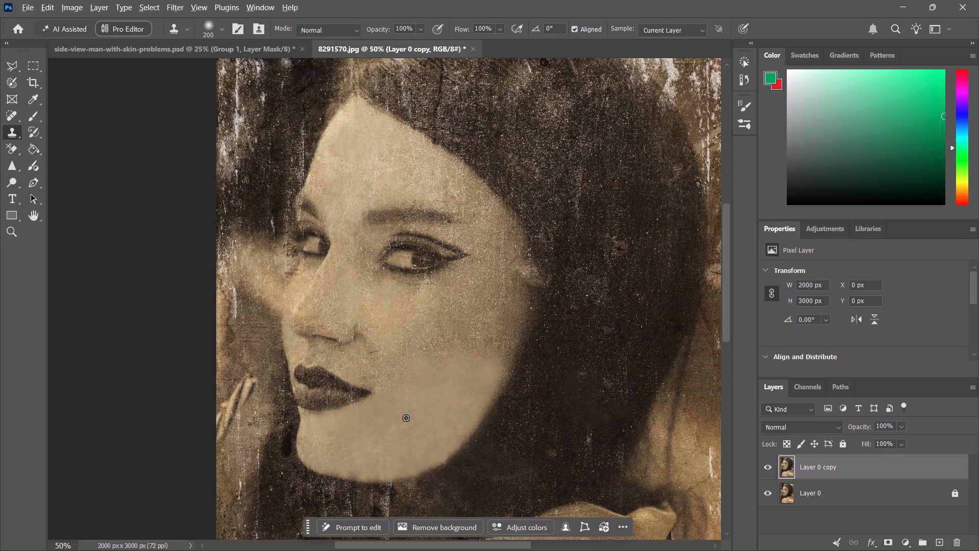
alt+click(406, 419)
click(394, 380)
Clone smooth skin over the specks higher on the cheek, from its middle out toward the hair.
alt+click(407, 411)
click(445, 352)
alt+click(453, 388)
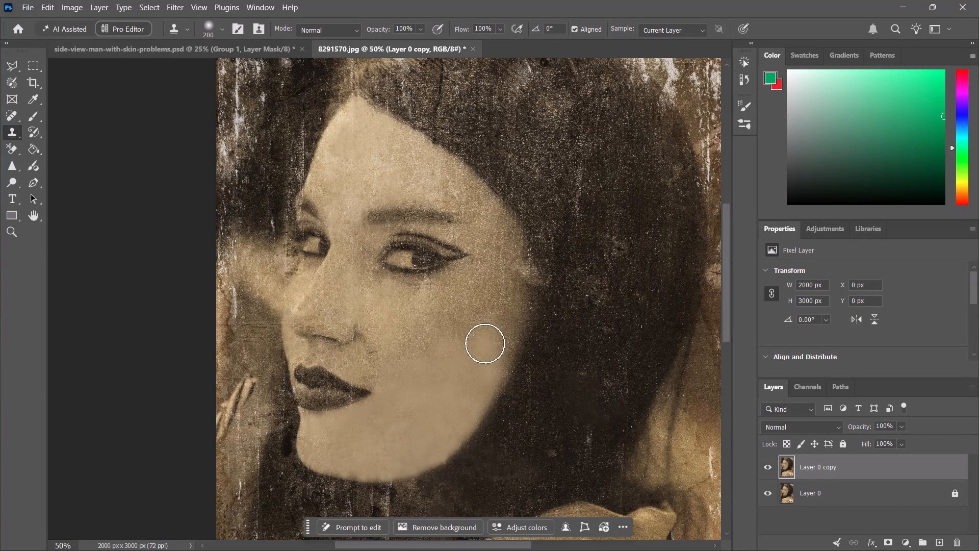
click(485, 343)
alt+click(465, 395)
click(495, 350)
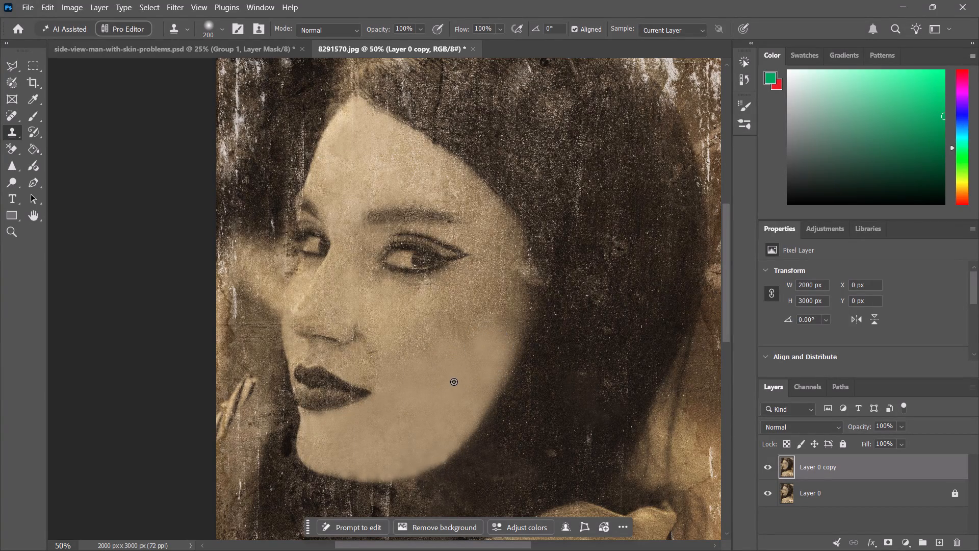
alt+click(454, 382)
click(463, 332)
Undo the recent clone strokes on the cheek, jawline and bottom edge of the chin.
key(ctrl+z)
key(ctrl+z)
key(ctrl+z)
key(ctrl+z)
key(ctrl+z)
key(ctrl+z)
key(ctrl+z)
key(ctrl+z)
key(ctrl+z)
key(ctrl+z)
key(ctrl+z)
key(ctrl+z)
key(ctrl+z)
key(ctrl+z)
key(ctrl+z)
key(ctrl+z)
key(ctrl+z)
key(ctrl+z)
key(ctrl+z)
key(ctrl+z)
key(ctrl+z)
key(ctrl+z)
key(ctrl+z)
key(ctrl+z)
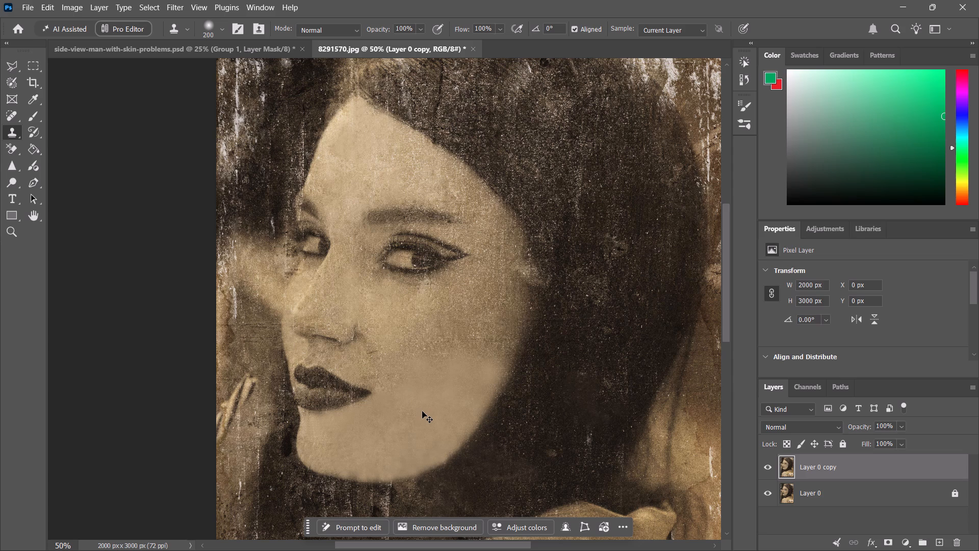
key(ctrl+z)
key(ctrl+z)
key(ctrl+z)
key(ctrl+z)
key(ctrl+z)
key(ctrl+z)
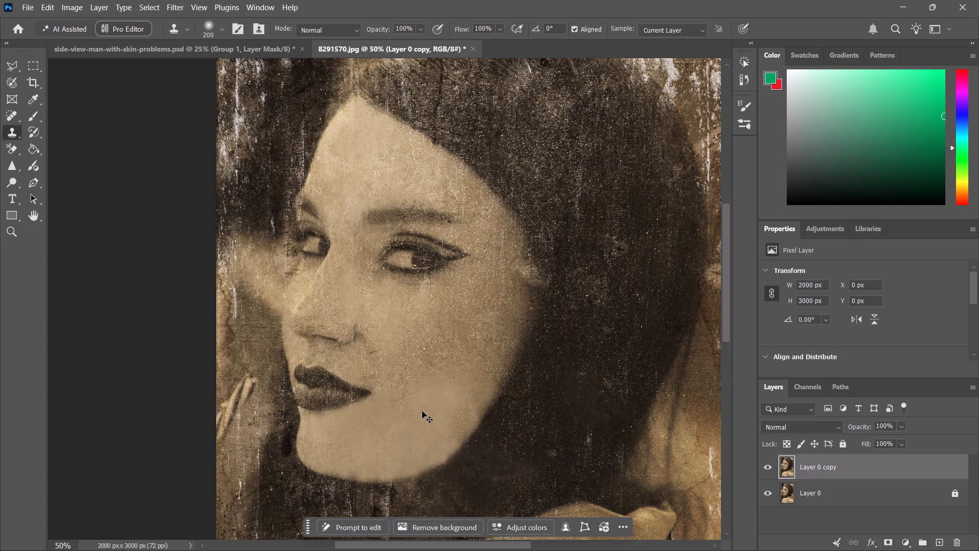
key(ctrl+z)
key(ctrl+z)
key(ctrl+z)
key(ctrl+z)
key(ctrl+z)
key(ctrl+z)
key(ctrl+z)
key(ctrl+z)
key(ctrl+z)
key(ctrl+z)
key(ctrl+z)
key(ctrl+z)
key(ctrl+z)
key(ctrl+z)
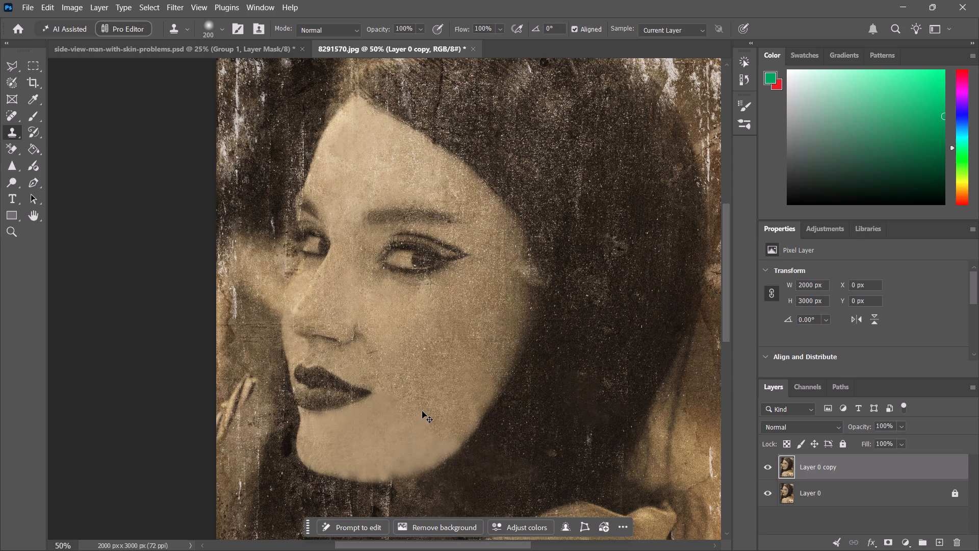
Undo further back through the earlier clone strokes between the mouth corner, chin and lower jaw.
key(ctrl+z)
key(ctrl+z)
key(ctrl+z)
key(ctrl+z)
key(ctrl+z)
key(ctrl+z)
key(ctrl+z)
key(ctrl+z)
key(ctrl+z)
key(ctrl+z)
key(ctrl+z)
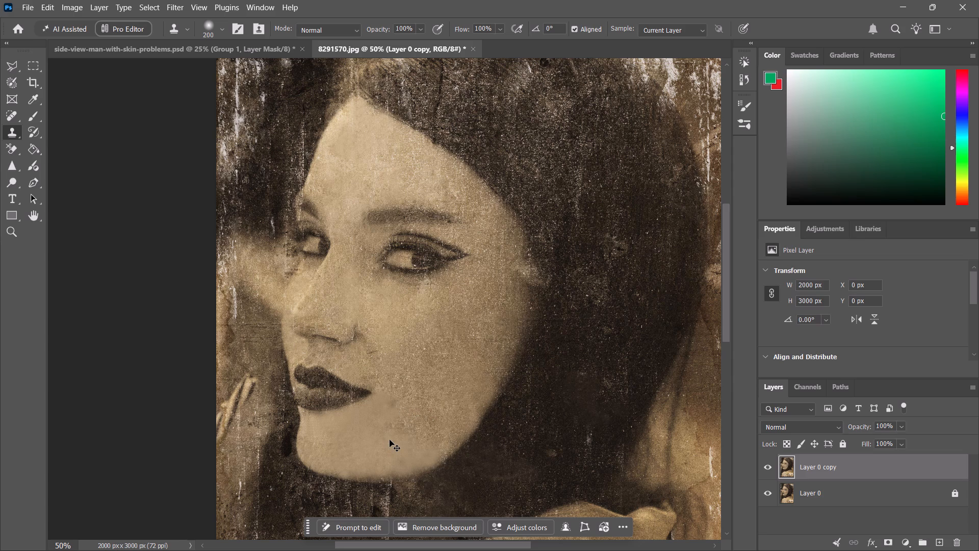
Undo the remaining earlier clone strokes on the chin and lower jaw.
key(ctrl+z)
key(ctrl+z)
key(ctrl+z)
key(ctrl+z)
key(ctrl+z)
key(ctrl+z)
key(ctrl+z)
key(ctrl+z)
key(ctrl+z)
key(ctrl+z)
key(ctrl+z)
key(ctrl+z)
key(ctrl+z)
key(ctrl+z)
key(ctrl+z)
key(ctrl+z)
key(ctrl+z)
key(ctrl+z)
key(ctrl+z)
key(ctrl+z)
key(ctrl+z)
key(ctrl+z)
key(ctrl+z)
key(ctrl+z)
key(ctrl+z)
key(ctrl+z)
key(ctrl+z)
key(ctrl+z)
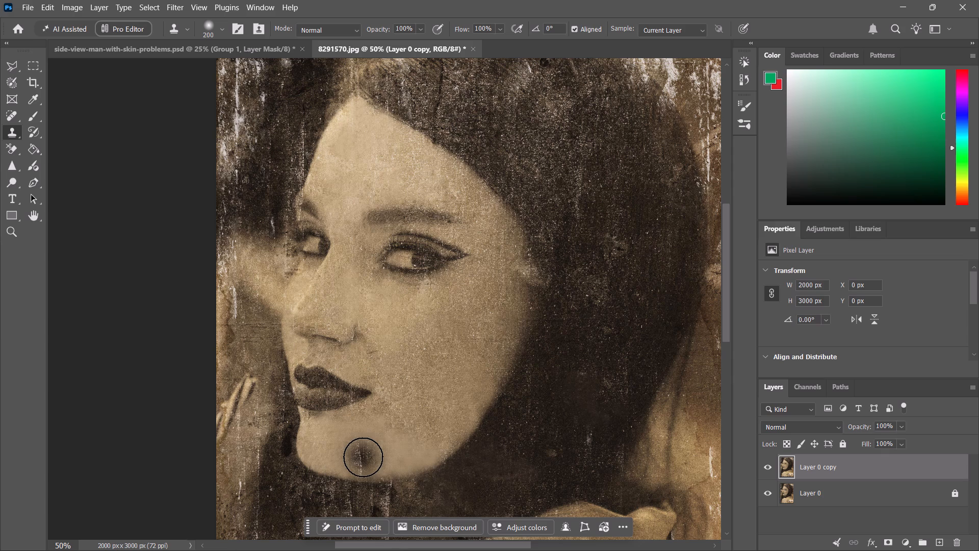
Clone textured lower-cheek skin over the smooth patches below the mouth corner and along the lower jaw on the copied layer.
alt+click(424, 396)
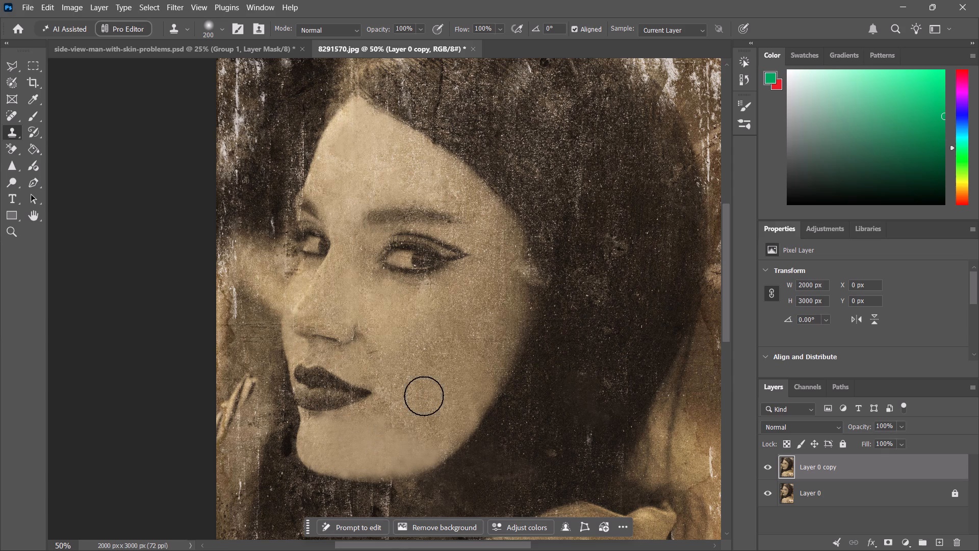
click(372, 423)
alt+click(417, 401)
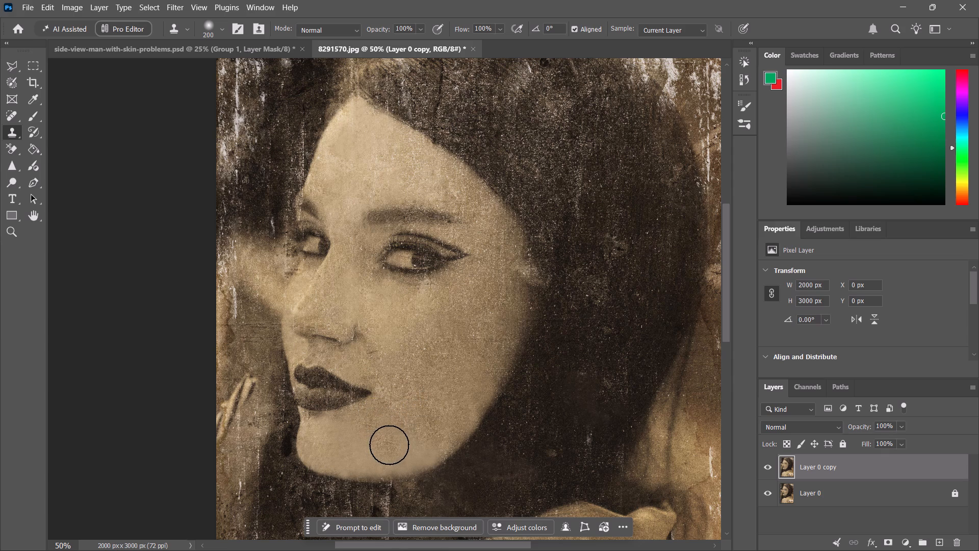
click(389, 445)
alt+click(431, 404)
click(415, 445)
alt+click(389, 383)
click(383, 420)
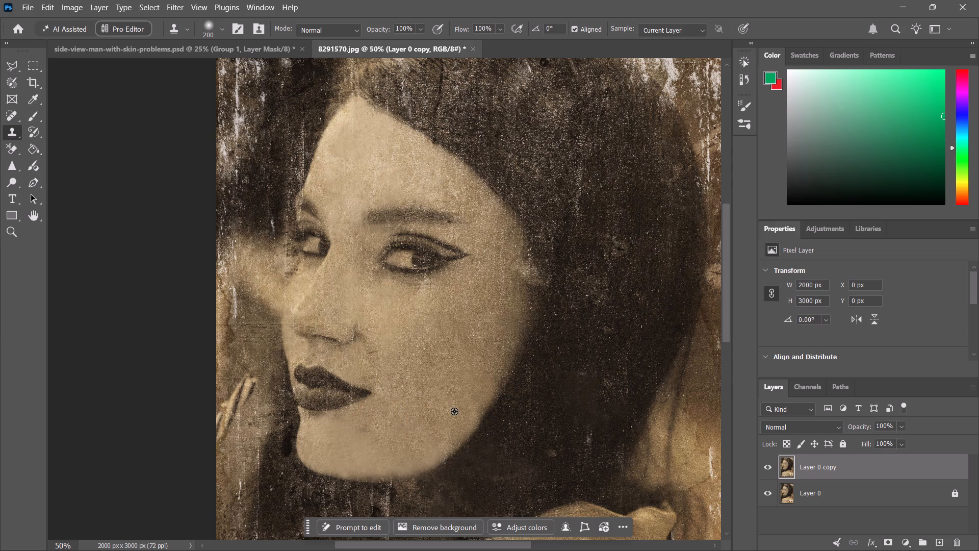
alt+click(454, 411)
click(431, 446)
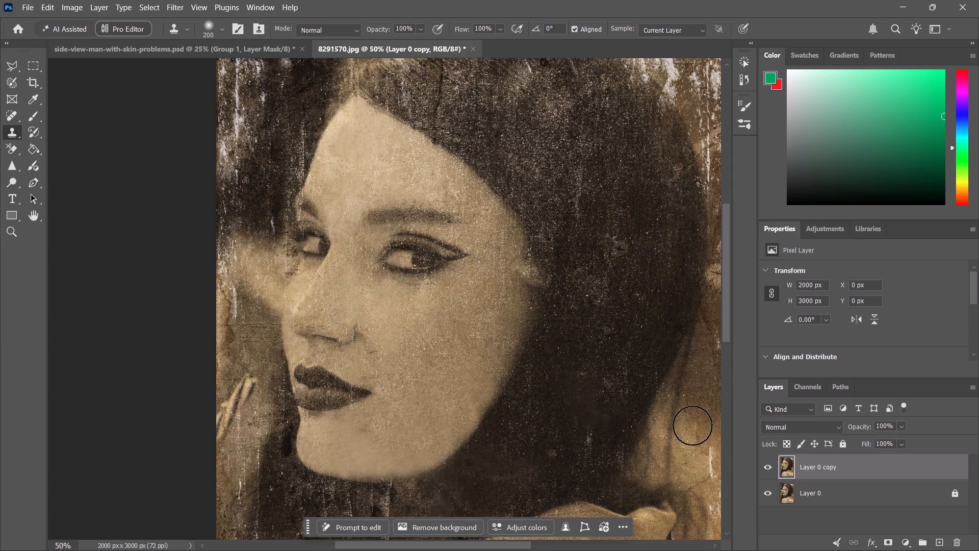
Hide and reshow the Layer 0 copy layer twice to compare the retouching with the original photo.
click(769, 467)
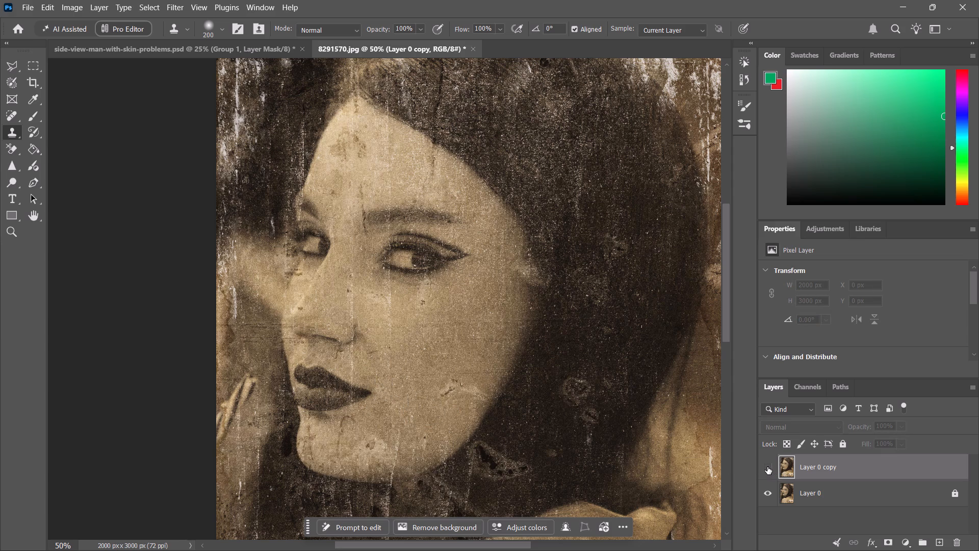
click(767, 467)
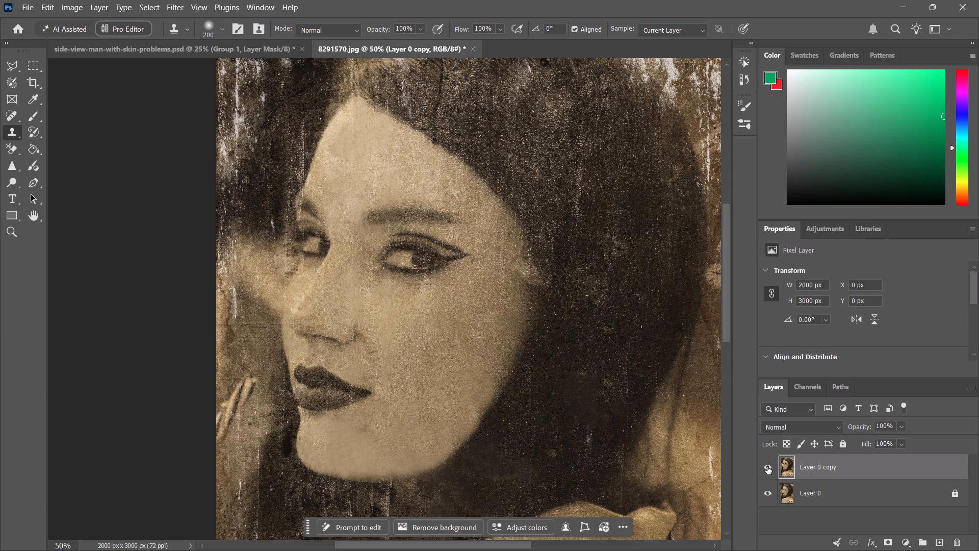
click(767, 467)
click(767, 467)
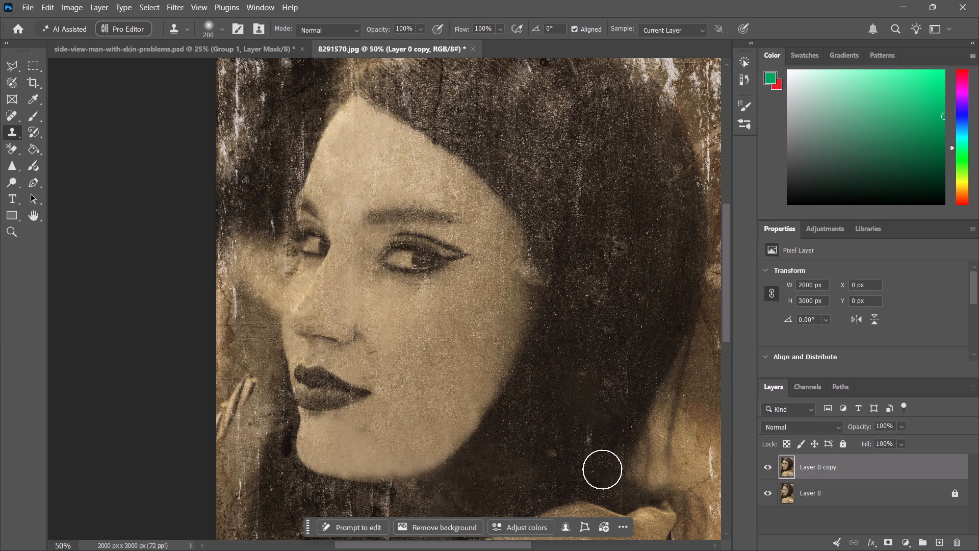
Clone textured skin from beside the mouth corner over the middle and front of the chin below the lips.
alt+click(397, 416)
click(345, 435)
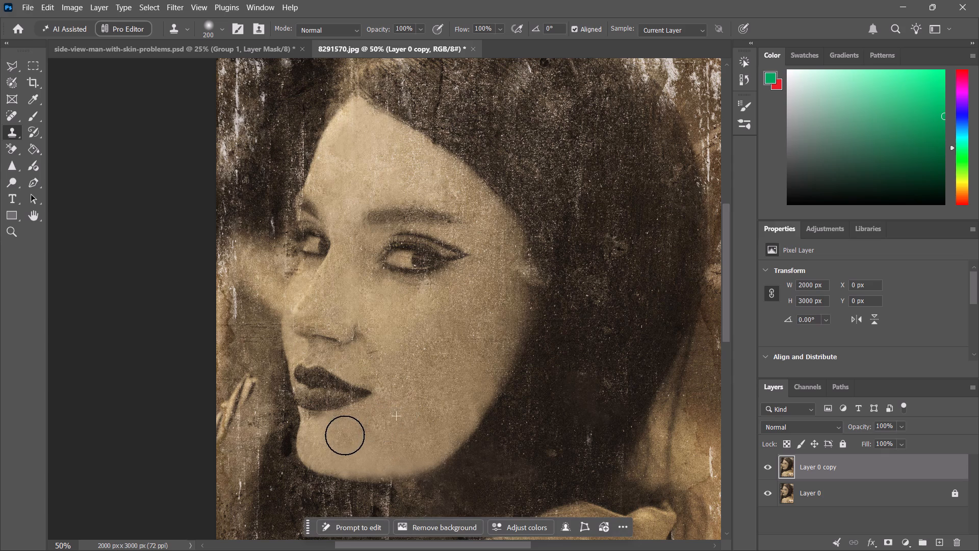
alt+click(379, 414)
click(369, 445)
alt+click(375, 415)
click(324, 426)
alt+click(384, 425)
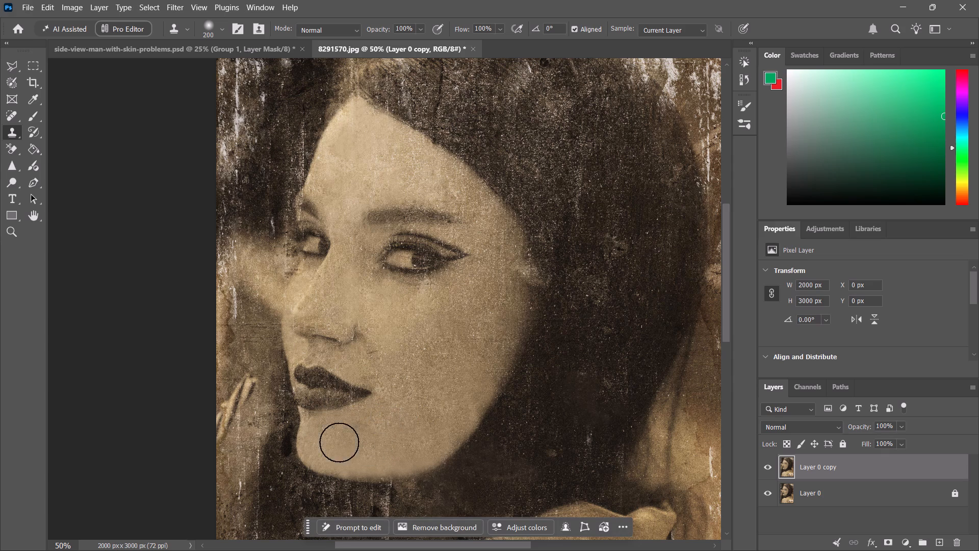
click(314, 433)
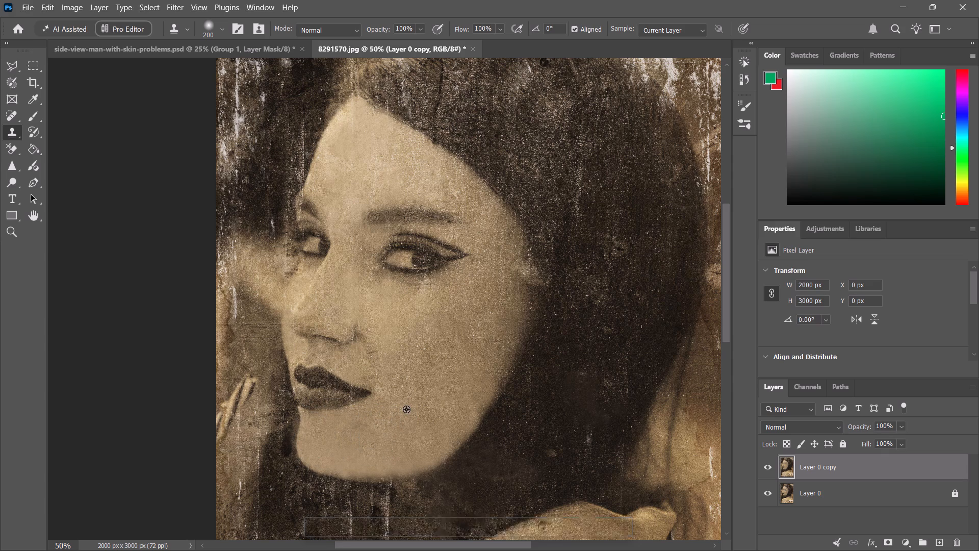
alt+click(406, 409)
click(319, 445)
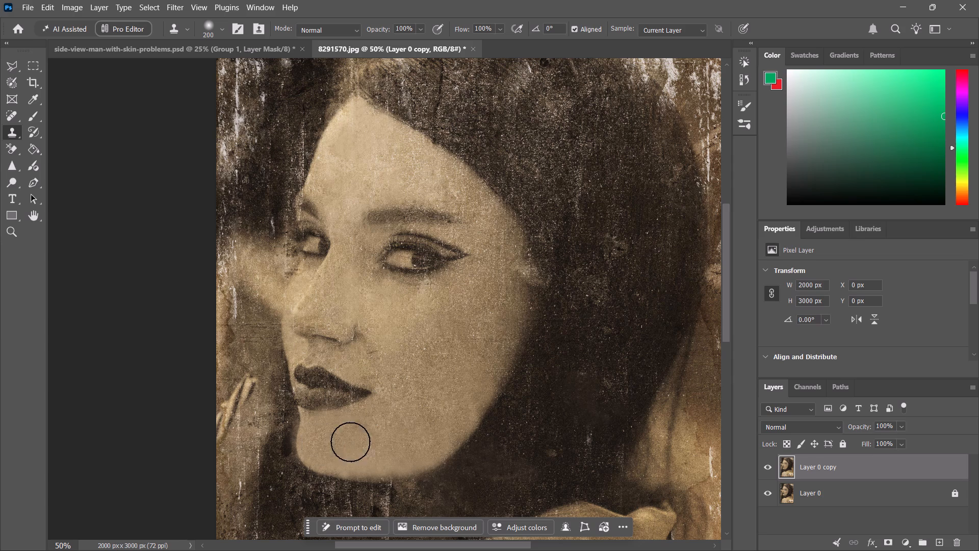
Clone lower-cheek skin along the bottom of the chin, from its front back toward the jaw.
alt+click(425, 392)
click(336, 453)
alt+click(403, 414)
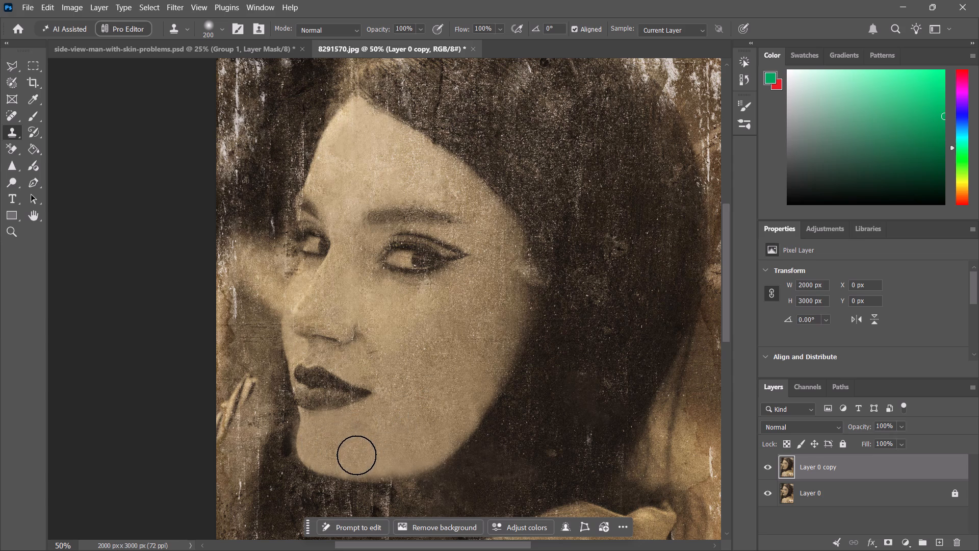
click(356, 455)
alt+click(416, 410)
click(373, 462)
alt+click(409, 413)
click(402, 457)
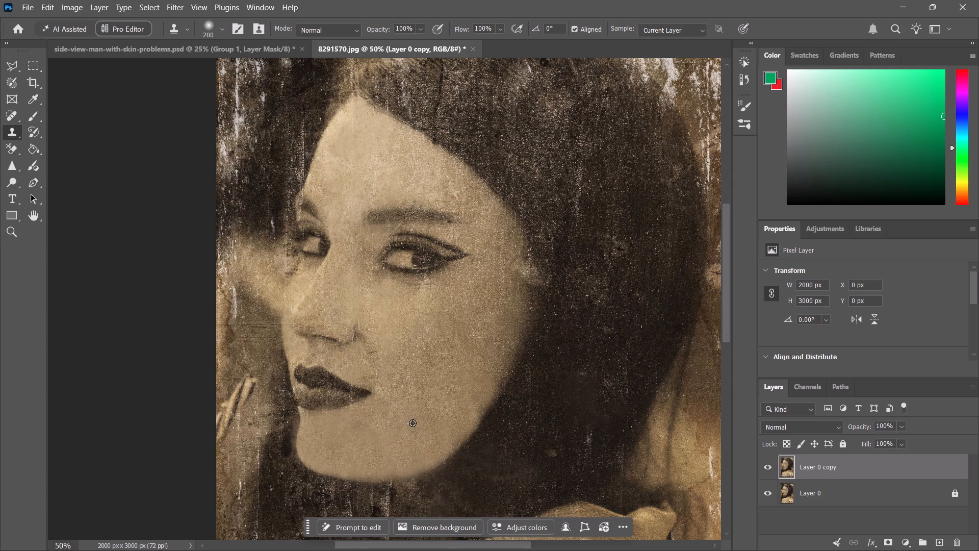
alt+click(413, 419)
click(421, 453)
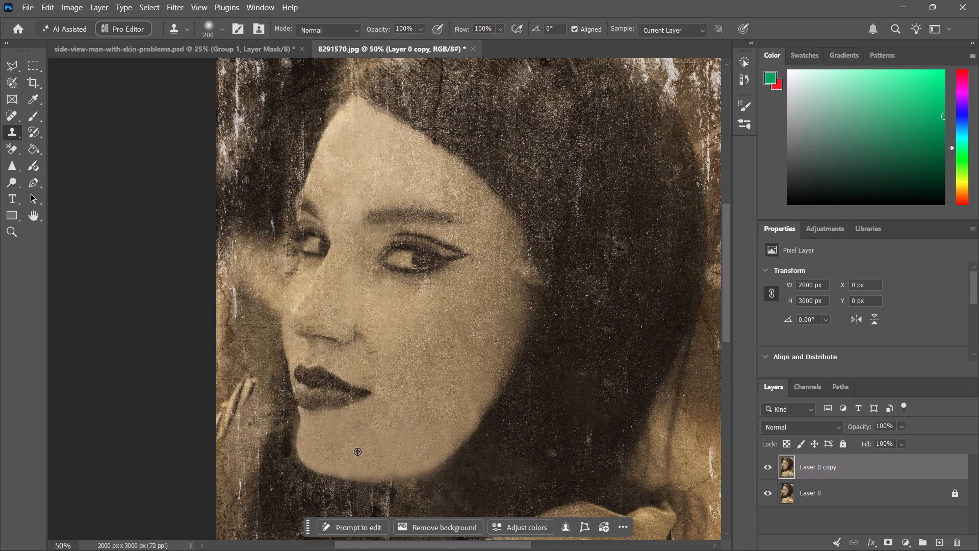
Clone mid-chin skin over the front edge of the chin, working from its lower curve up toward the lips.
alt+click(356, 452)
click(338, 458)
alt+click(329, 450)
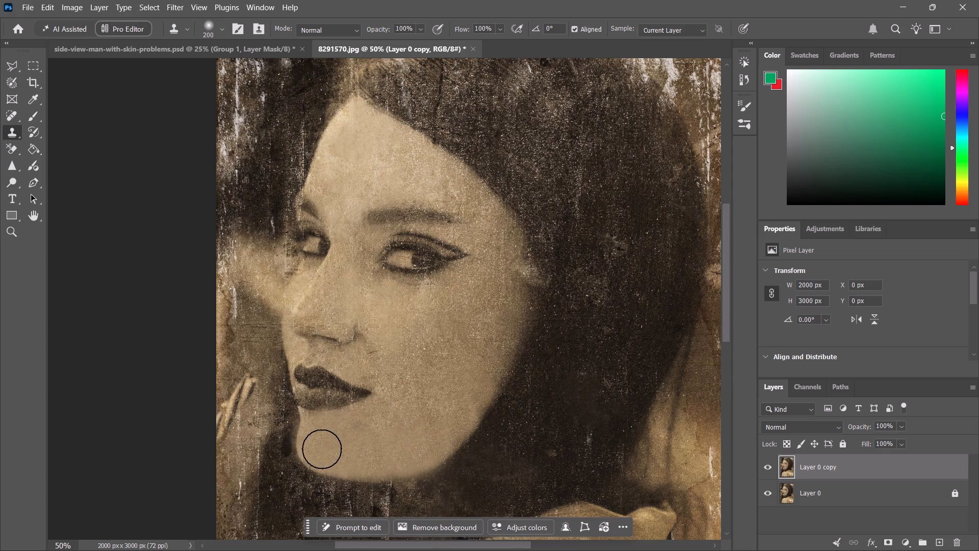
click(313, 451)
alt+click(317, 440)
click(313, 435)
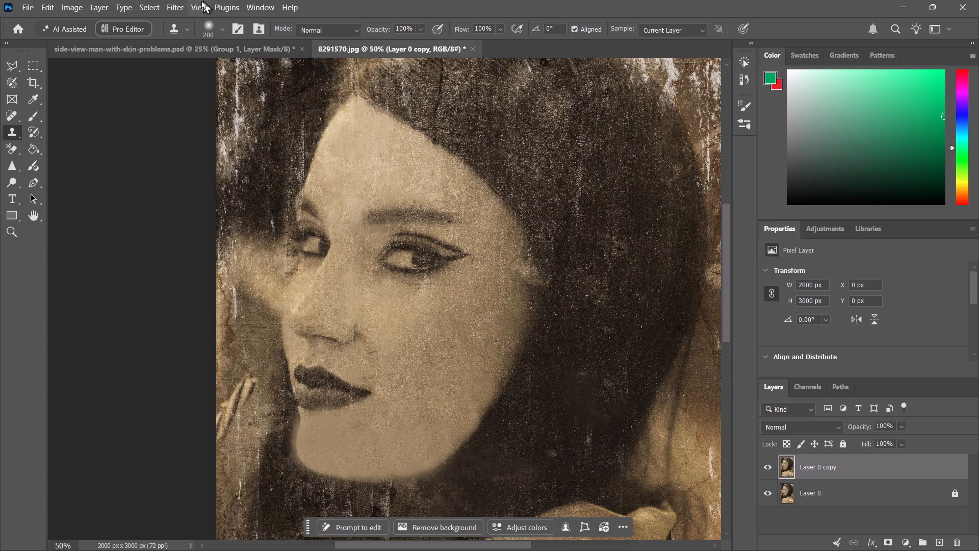
Save the document as 8291570 in Photoshop (PSD) format in the damaged-effect-photograph folder.
click(246, 3)
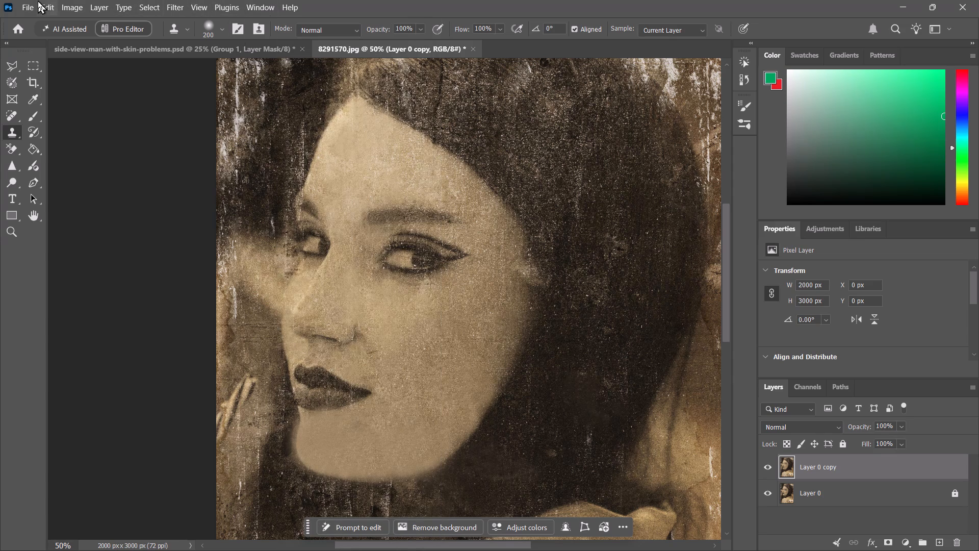
click(31, 1)
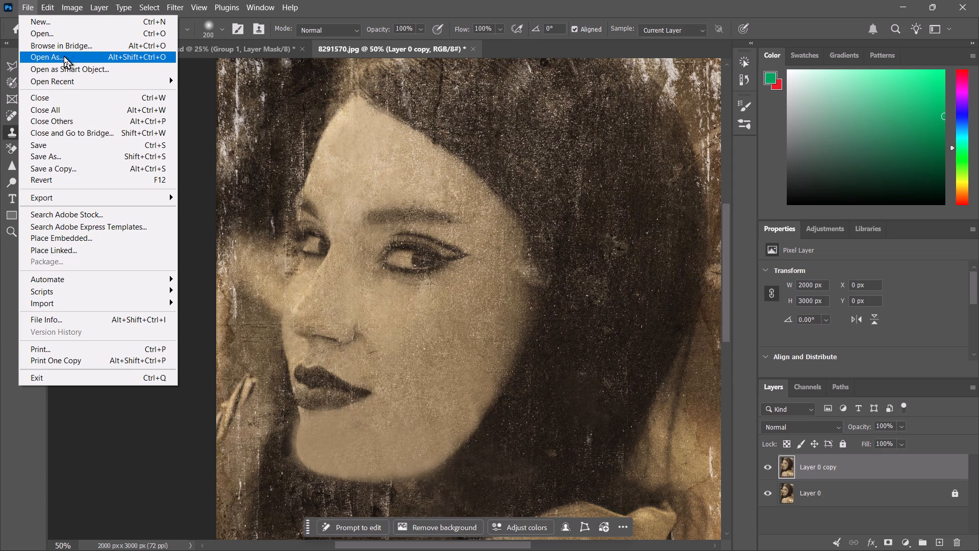
click(360, 0)
key(ctrl+s)
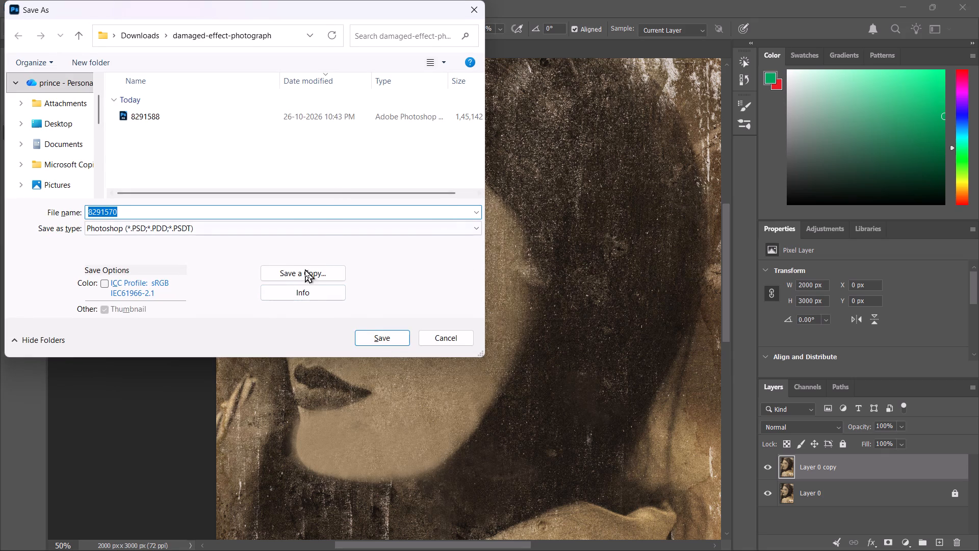
click(315, 229)
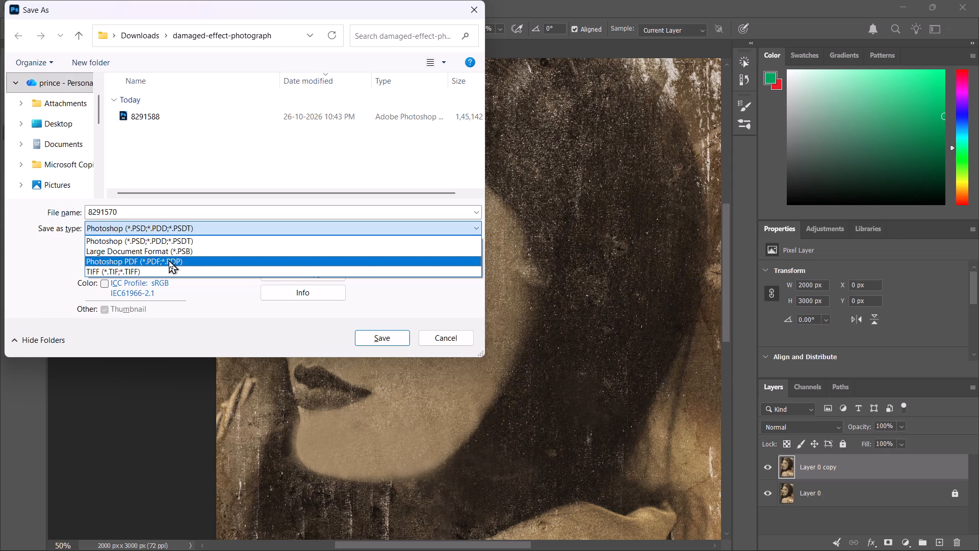
click(203, 307)
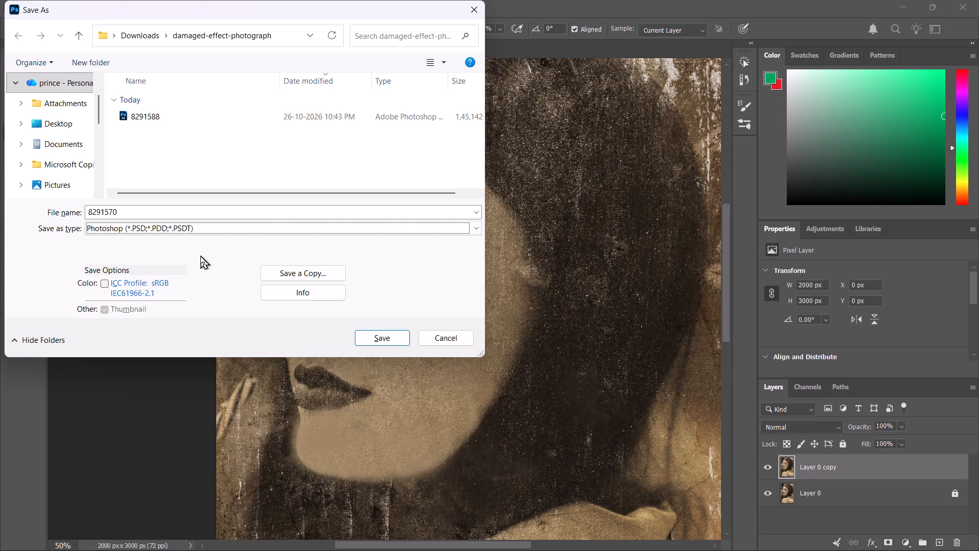
click(198, 223)
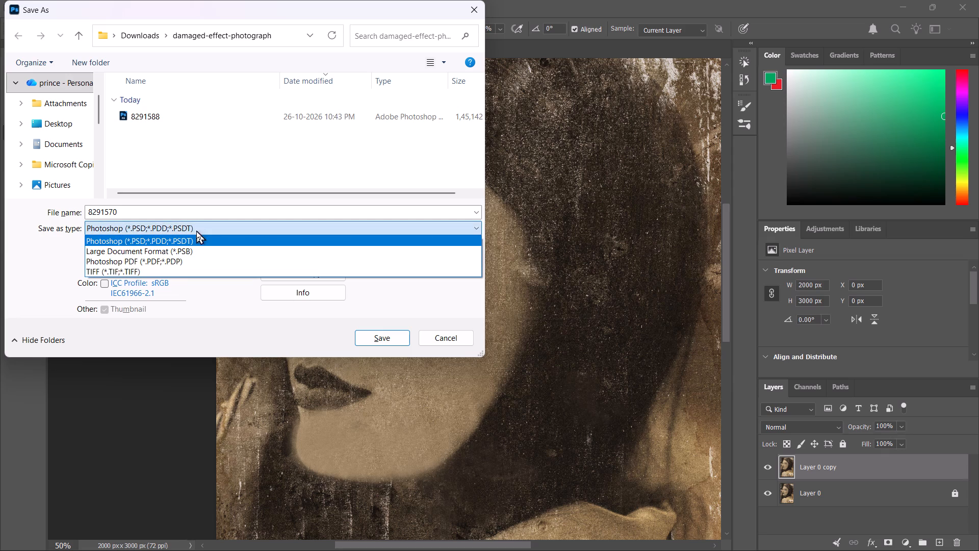
click(195, 240)
click(377, 348)
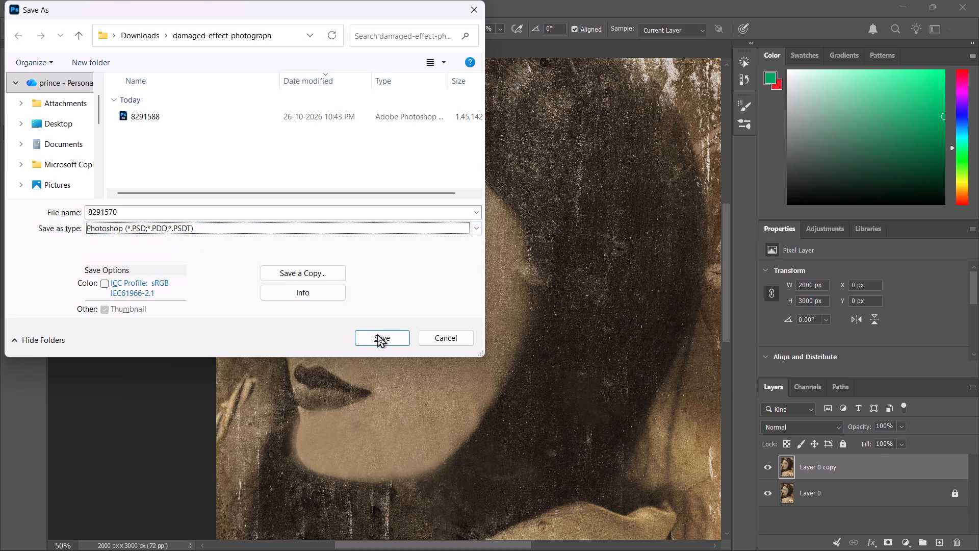
click(377, 332)
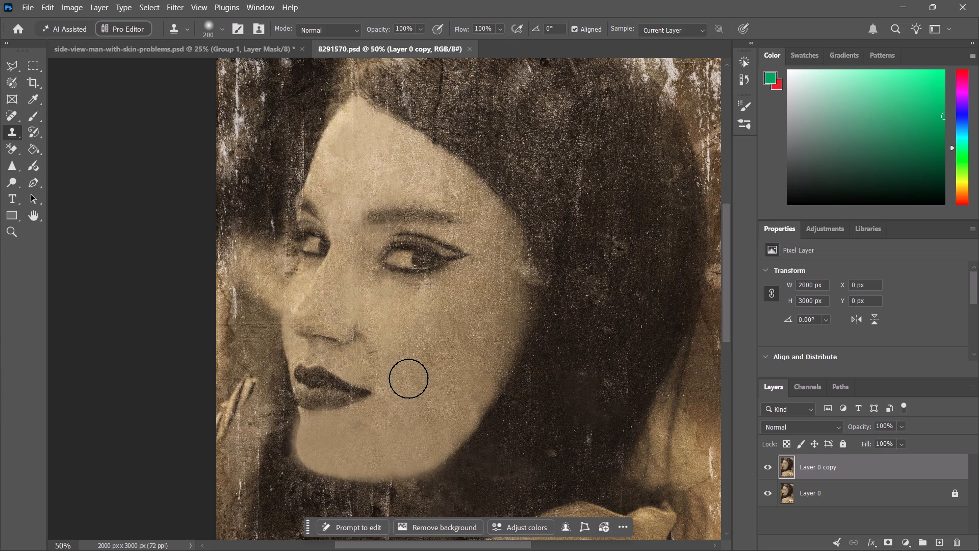
Clone cheek skin from beside the mouth over the lower jaw and across the chin to even out its texture.
alt+click(419, 394)
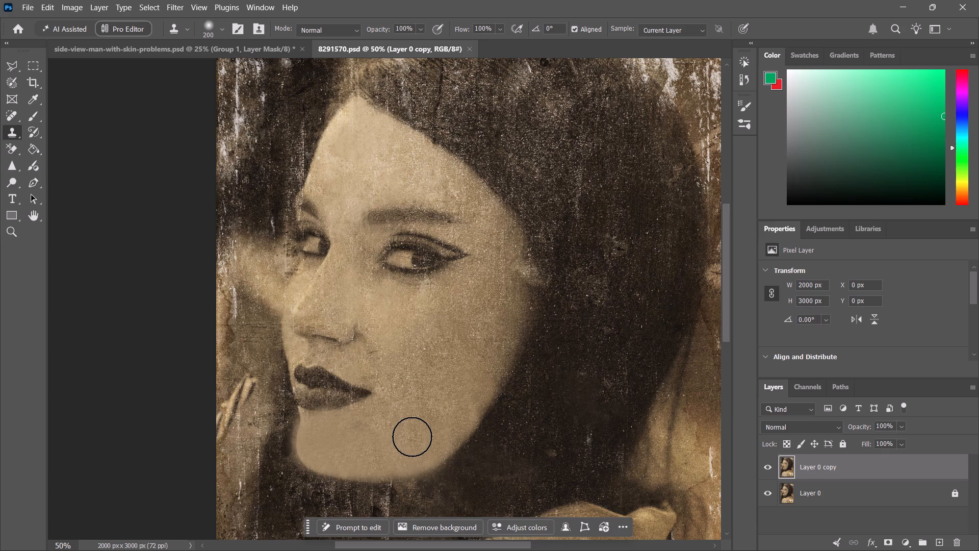
click(412, 437)
alt+click(444, 397)
click(435, 439)
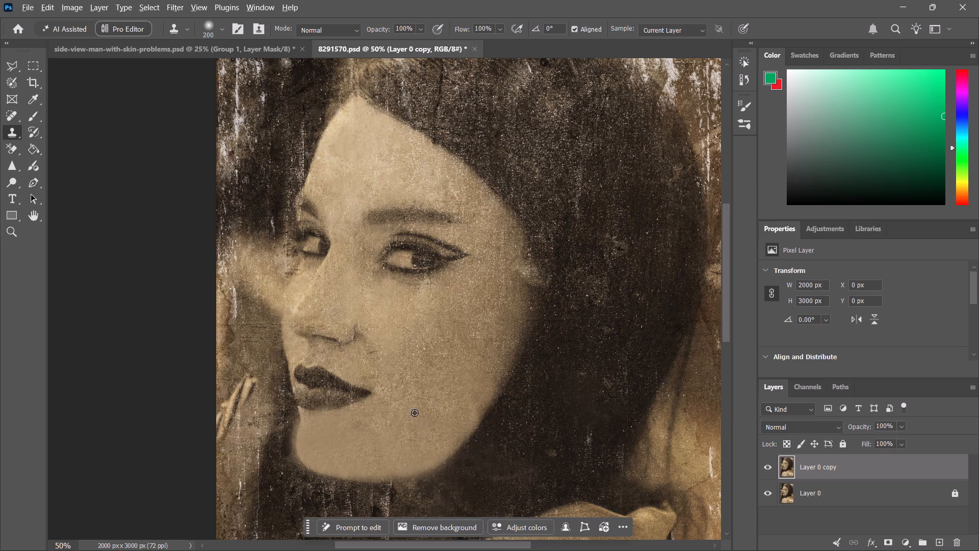
alt+click(414, 412)
click(380, 442)
alt+click(380, 405)
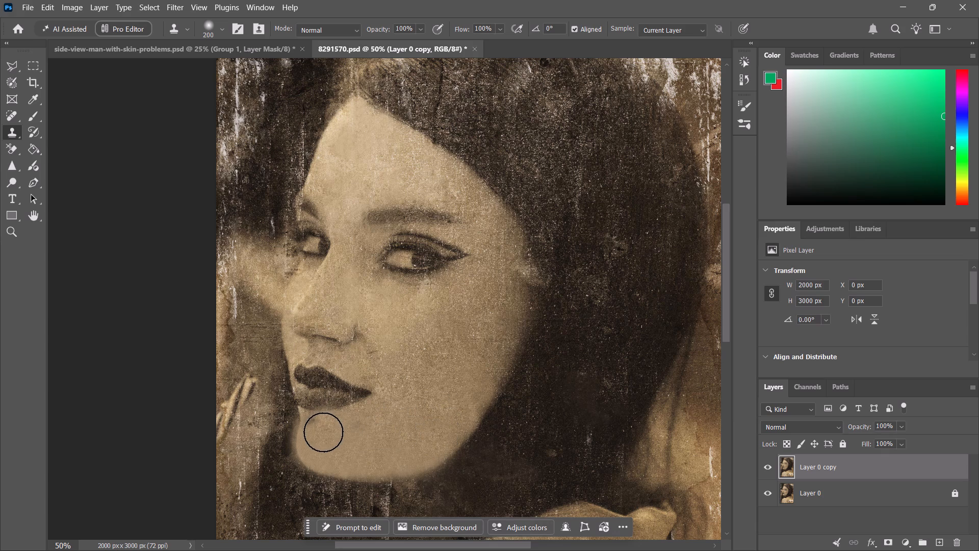
click(323, 432)
alt+click(392, 408)
click(354, 433)
Clone nearby lower-cheek and jaw skin across the chin, from its front toward the jaw, and touch up beside the nose.
alt+click(427, 386)
click(318, 445)
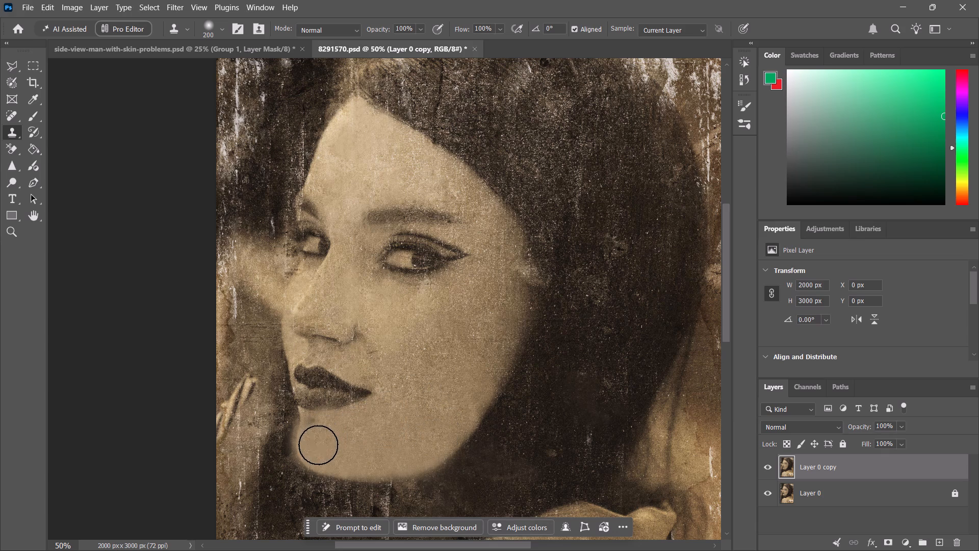
alt+click(390, 425)
click(344, 449)
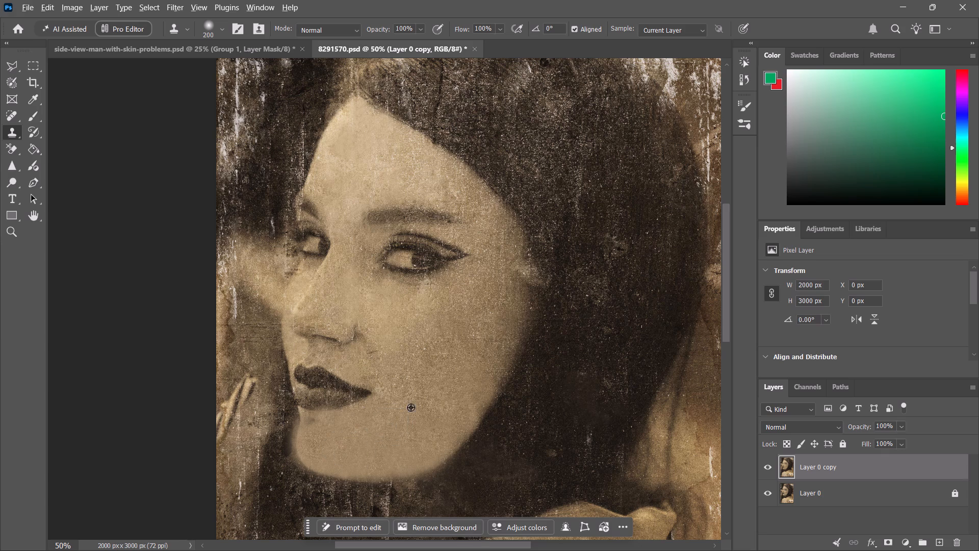
alt+click(413, 405)
click(376, 456)
alt+click(427, 419)
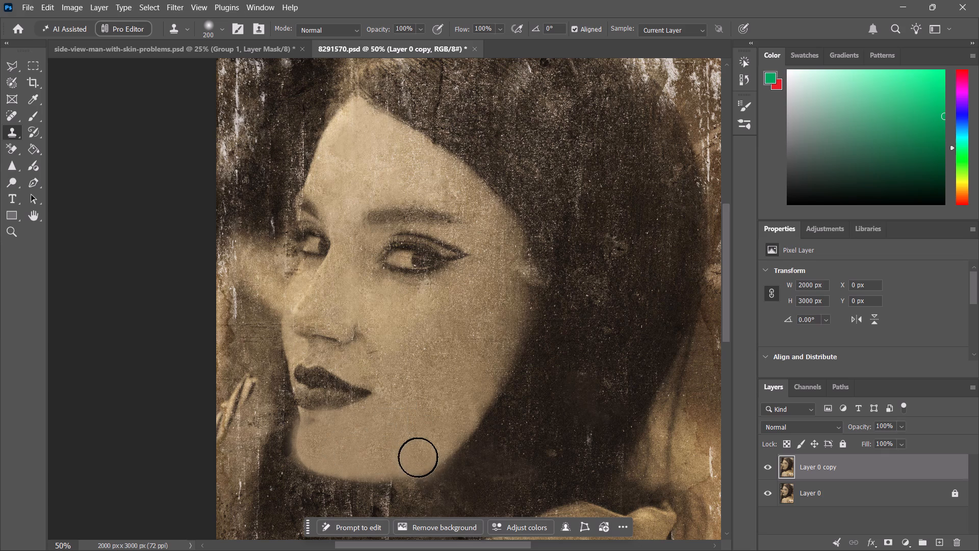
click(418, 456)
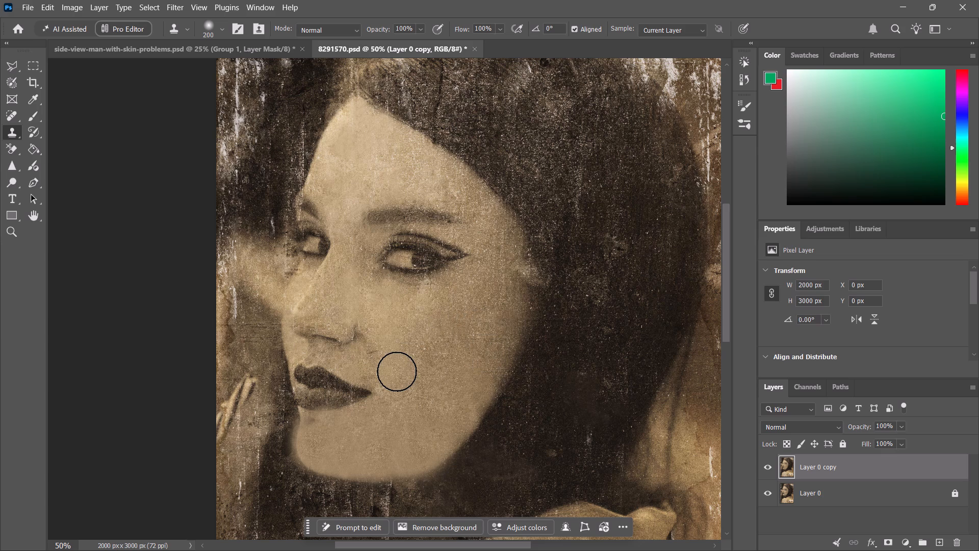
click(373, 349)
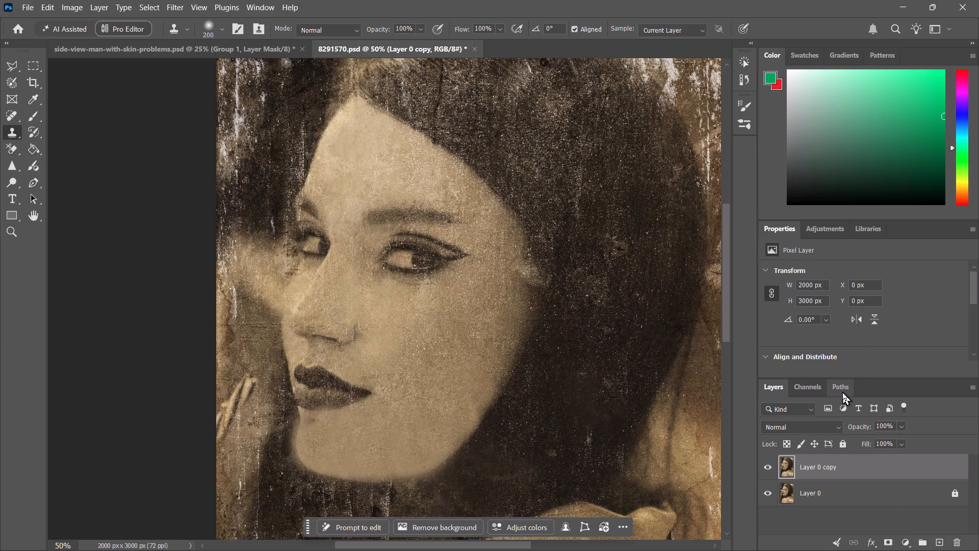
Add a new empty layer above Layer 0 copy.
click(937, 537)
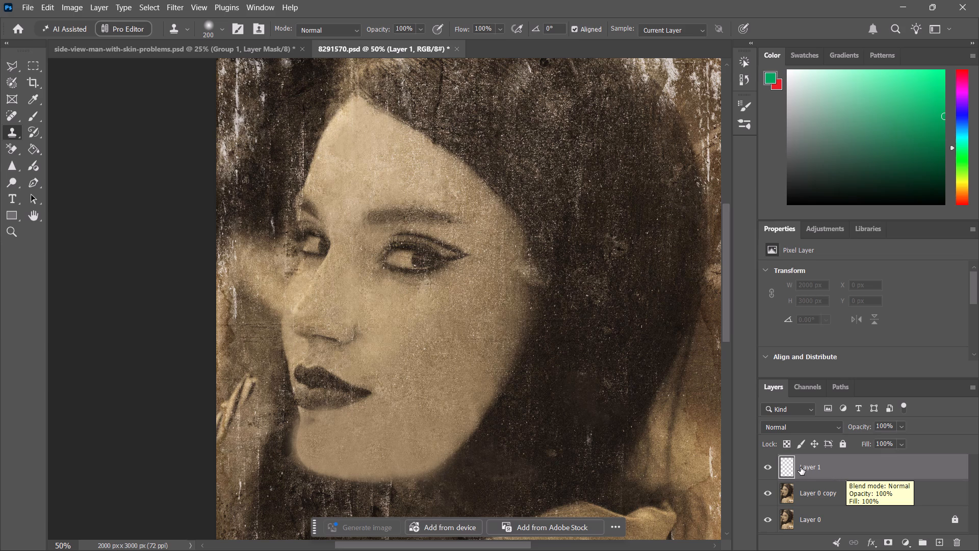
Start a polygonal lasso selection at the forehead's peak, tracing along the hairline and outer cheek down to the jaw.
click(10, 66)
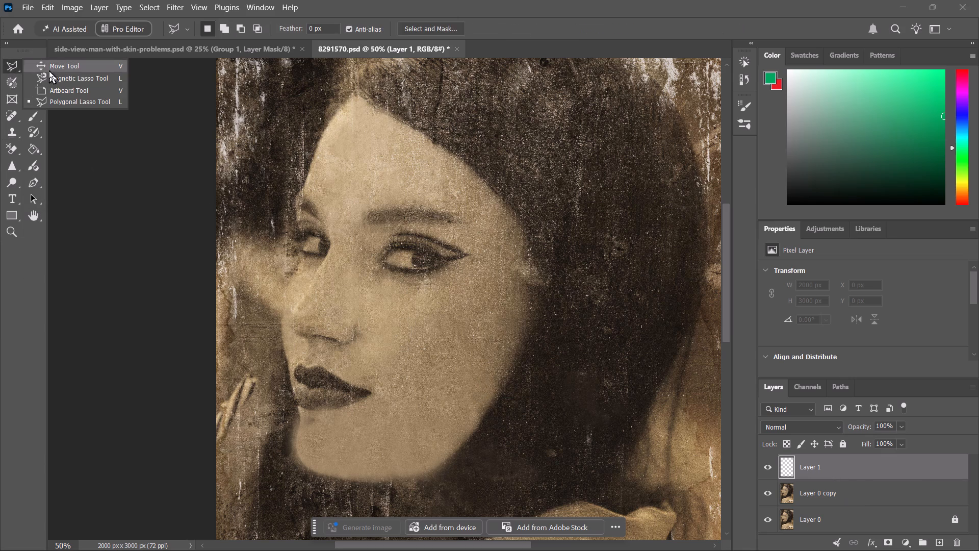
click(54, 98)
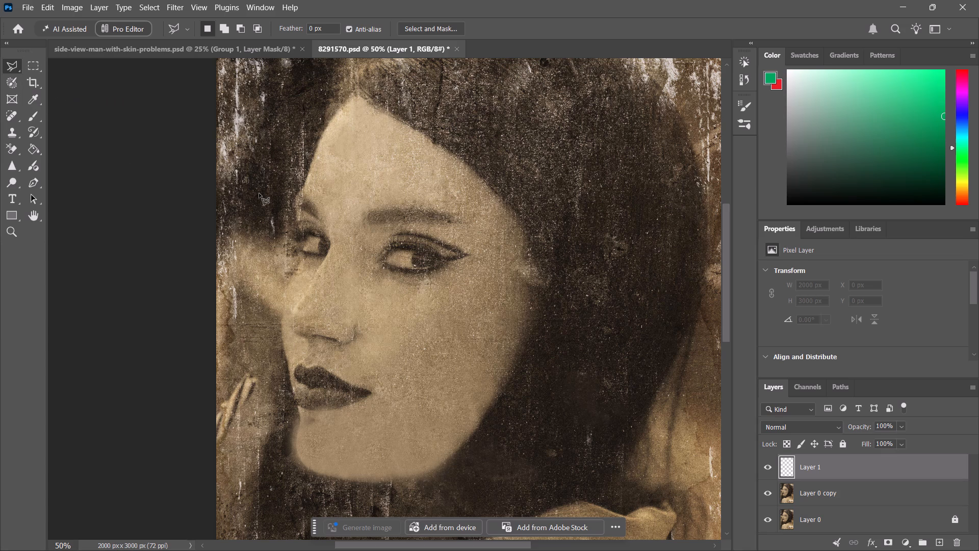
click(360, 89)
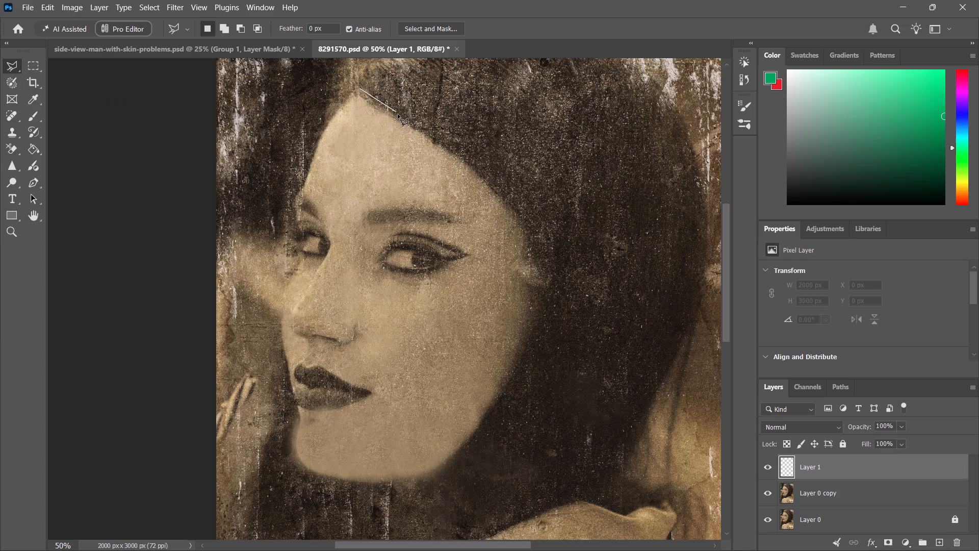
click(421, 124)
click(461, 149)
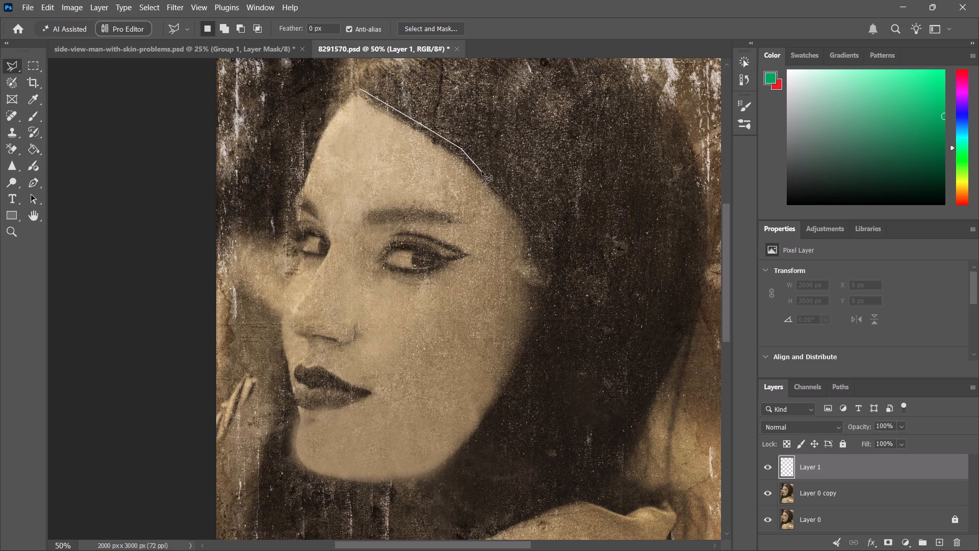
click(487, 174)
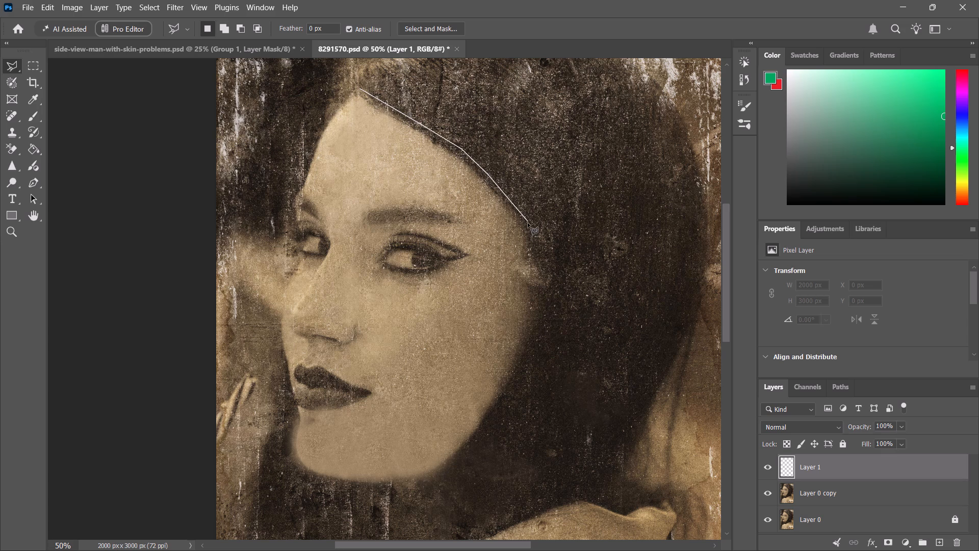
click(535, 217)
click(545, 253)
click(552, 300)
click(536, 346)
click(505, 410)
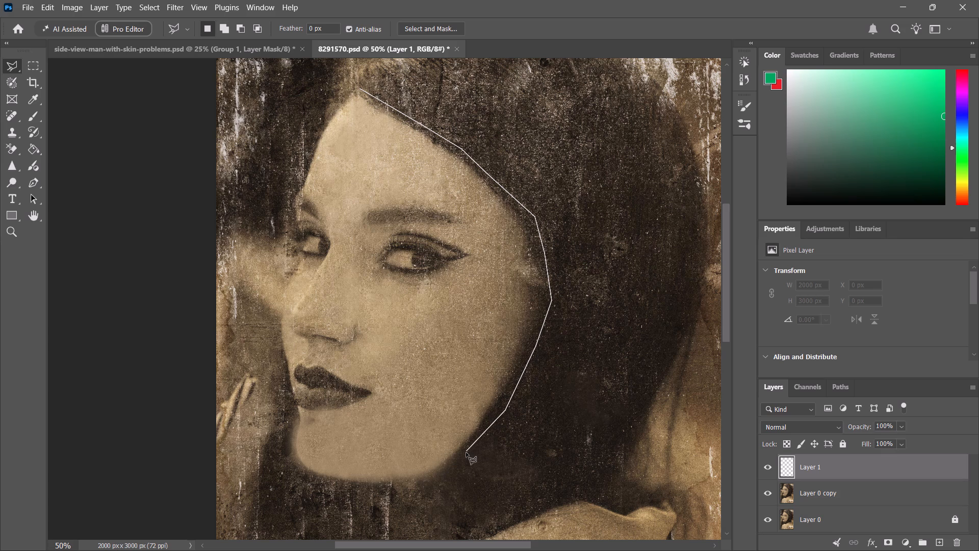
click(464, 456)
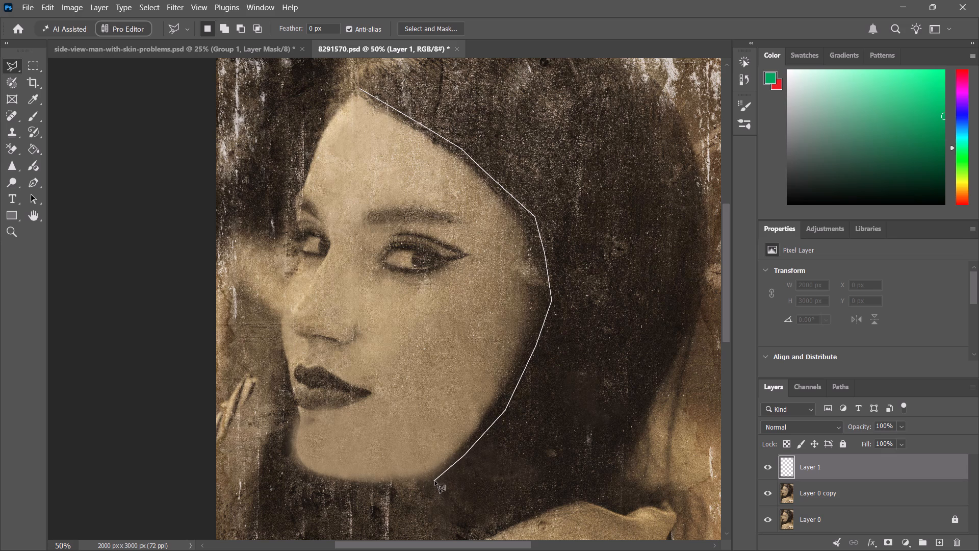
Continue the selection under the chin and up past the lips, nose and brow, closing it at the forehead's peak.
click(435, 480)
click(399, 485)
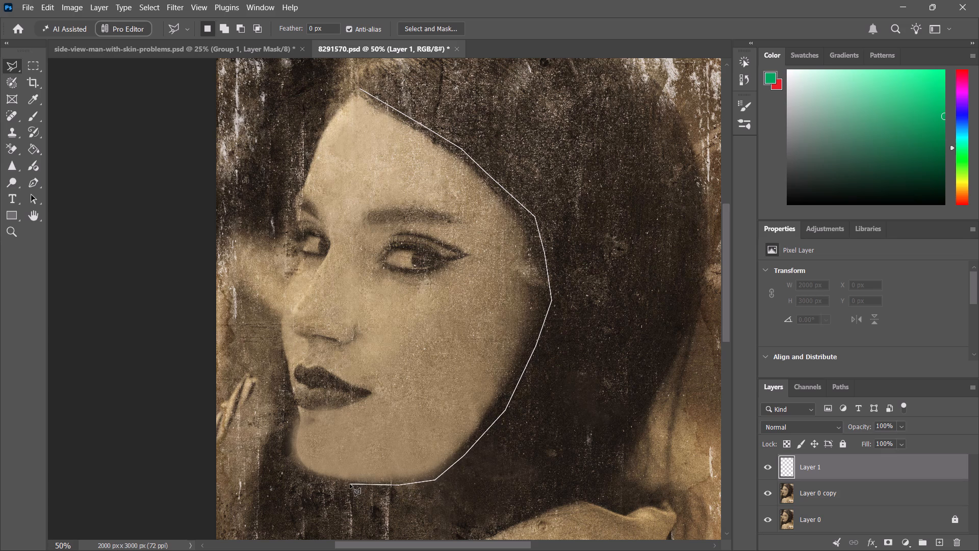
click(347, 487)
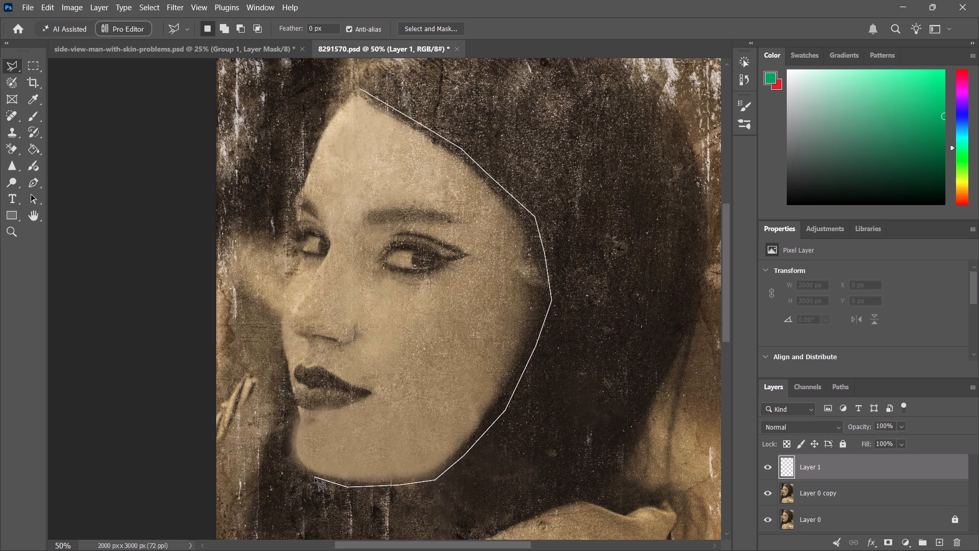
click(315, 478)
click(288, 460)
click(294, 414)
drag(267, 338, 270, 327)
click(281, 259)
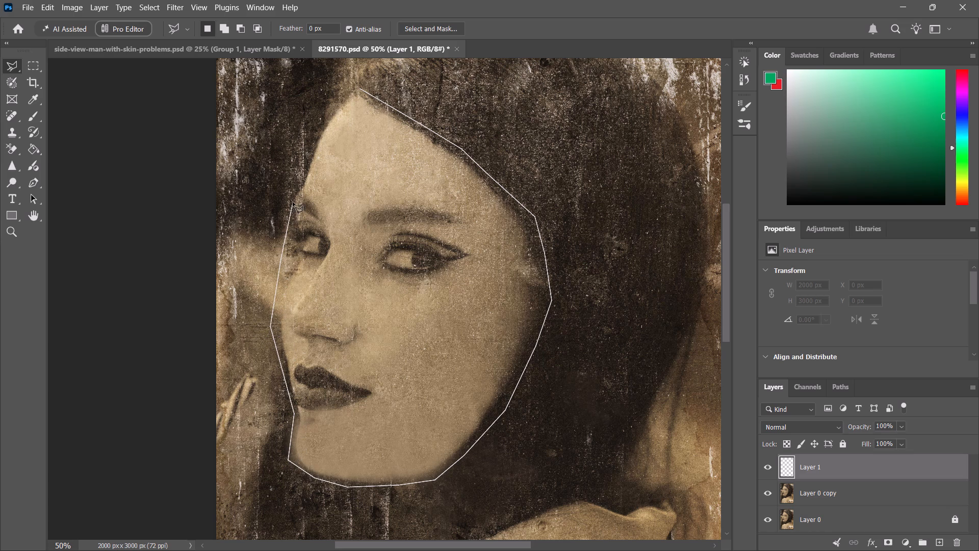
click(294, 187)
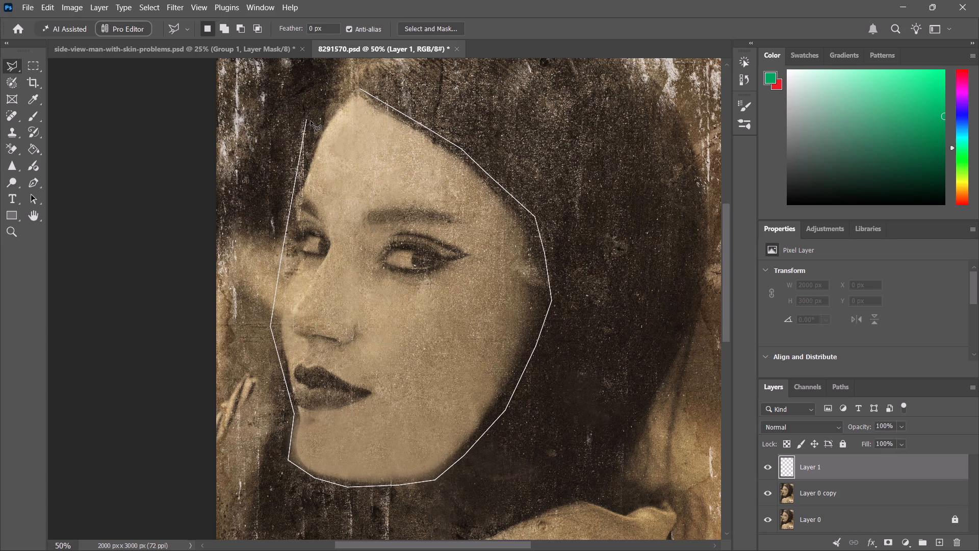
click(311, 121)
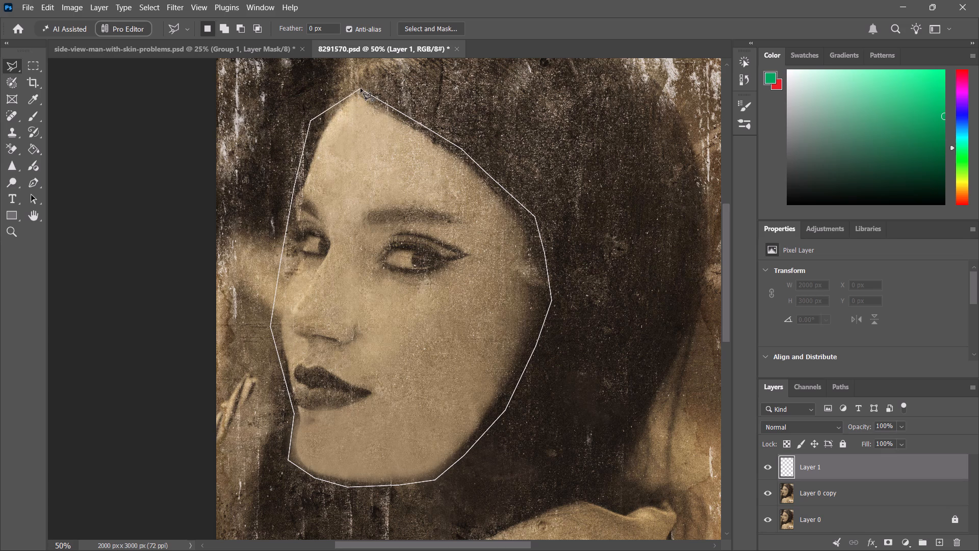
click(360, 88)
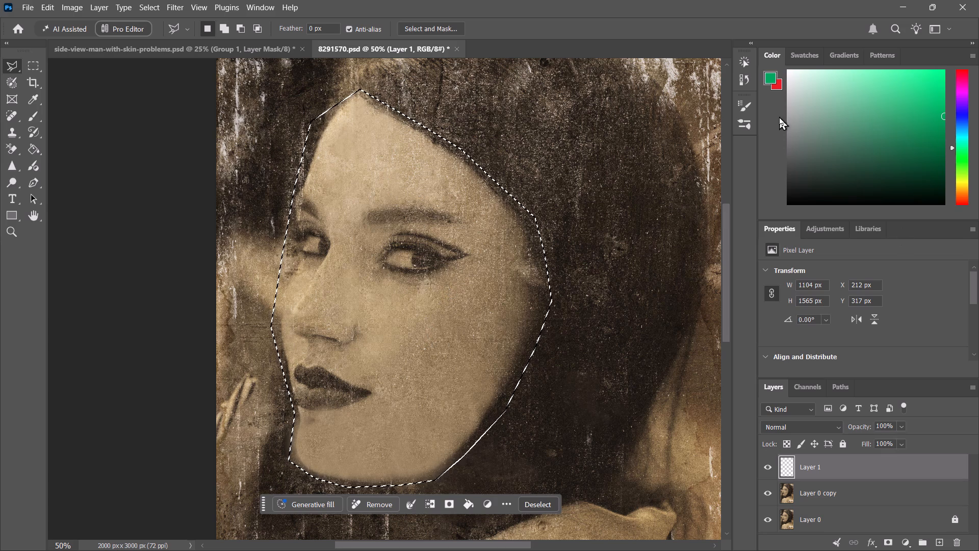
Set the foreground colour to a printable red, fill the face selection on Layer 1 with it, and deselect.
click(960, 70)
click(960, 69)
drag(931, 94, 948, 46)
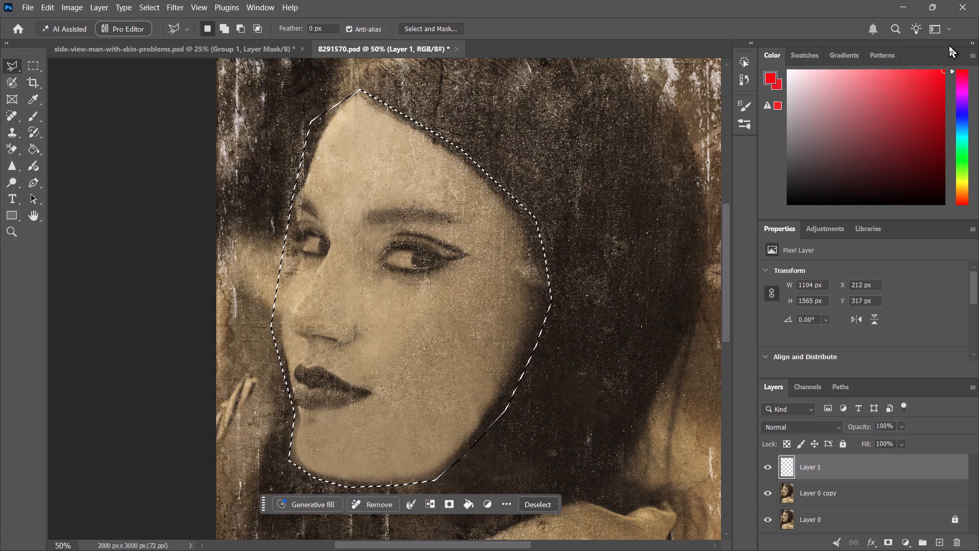
click(778, 102)
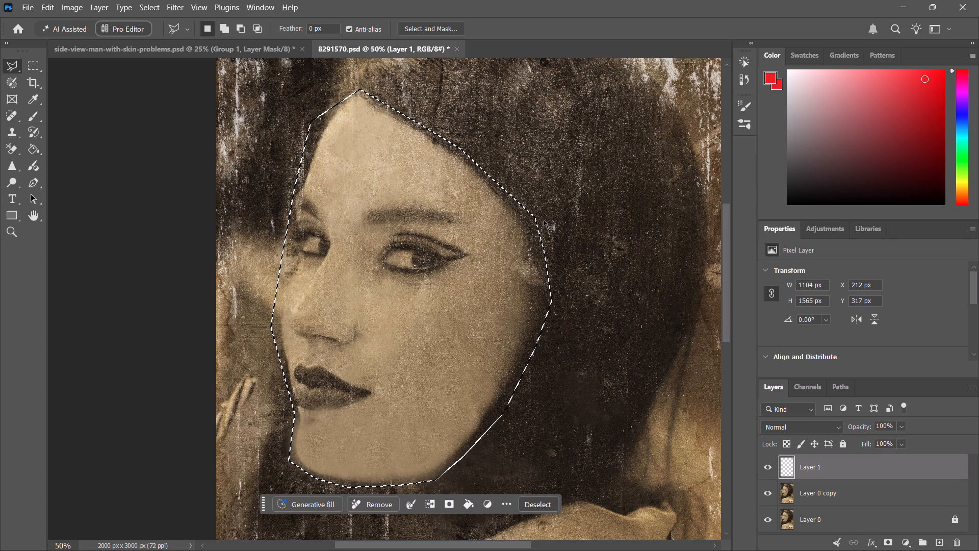
key(alt+BackSpace)
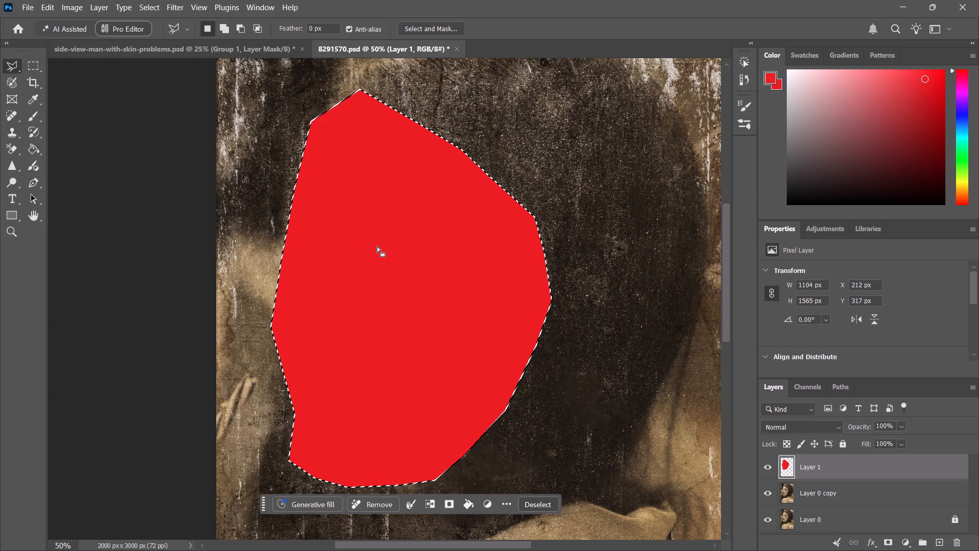
key(ctrl+d)
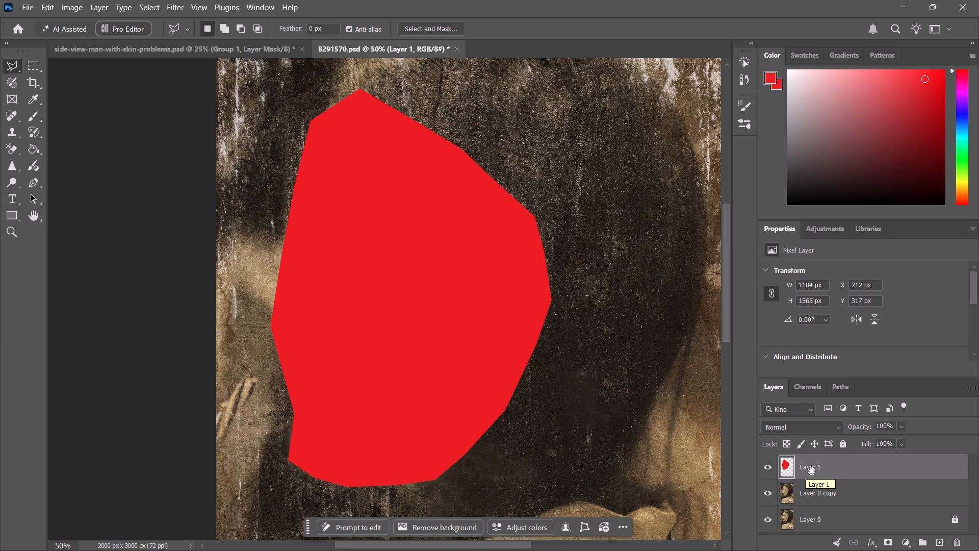
Set the blend mode of the red face layer to Multiply.
click(795, 428)
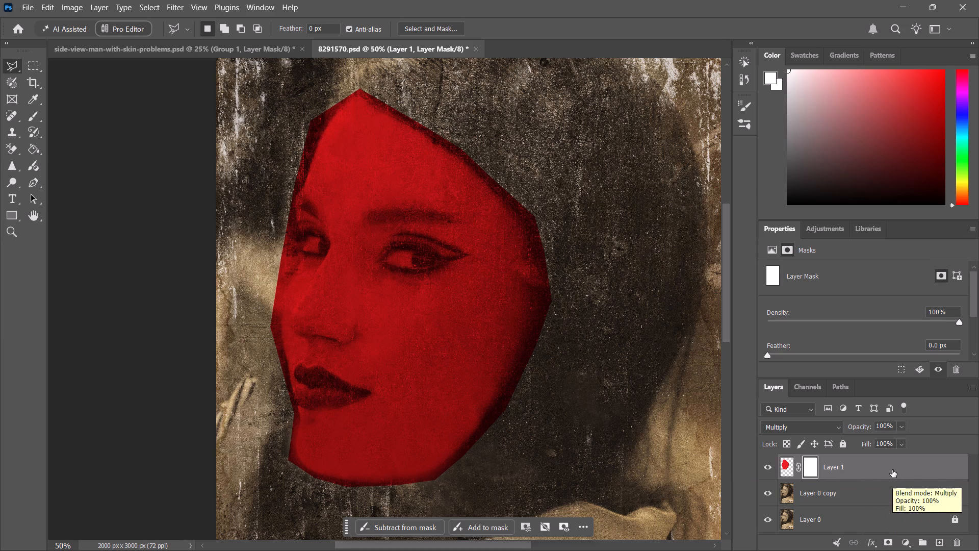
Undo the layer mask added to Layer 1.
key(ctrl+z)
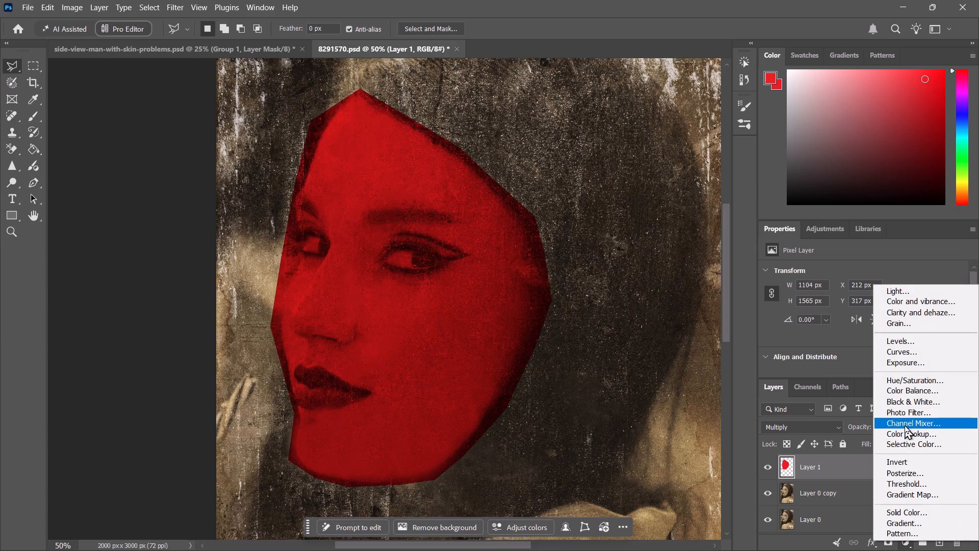
Add a Hue/Saturation adjustment layer above the red face layer and set its hue to +31.
click(907, 379)
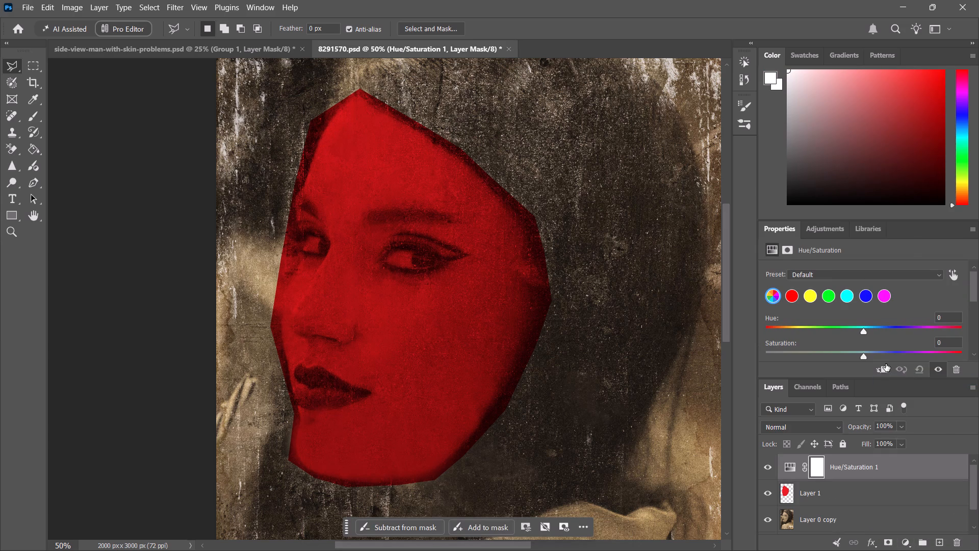
drag(861, 327, 861, 327)
drag(861, 327, 864, 332)
drag(864, 332, 888, 330)
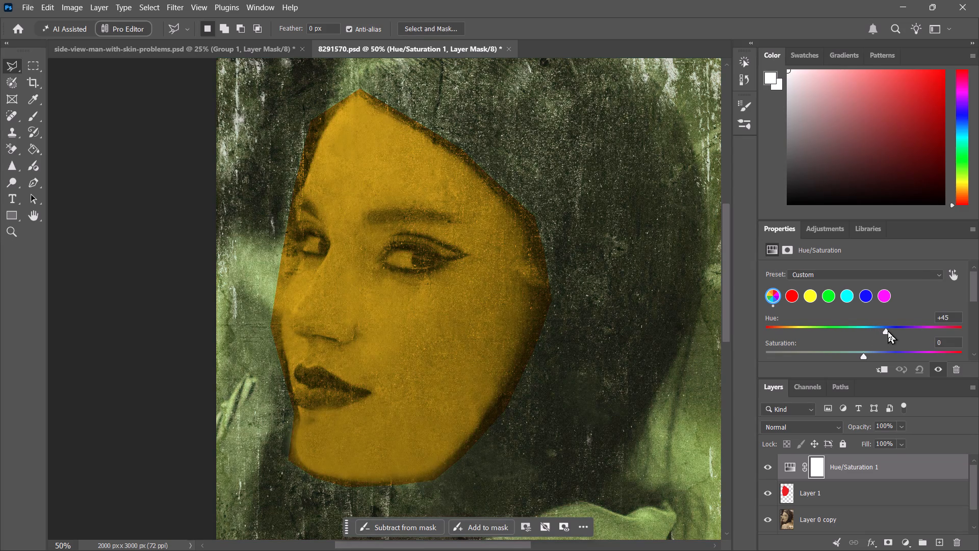
drag(888, 330, 878, 330)
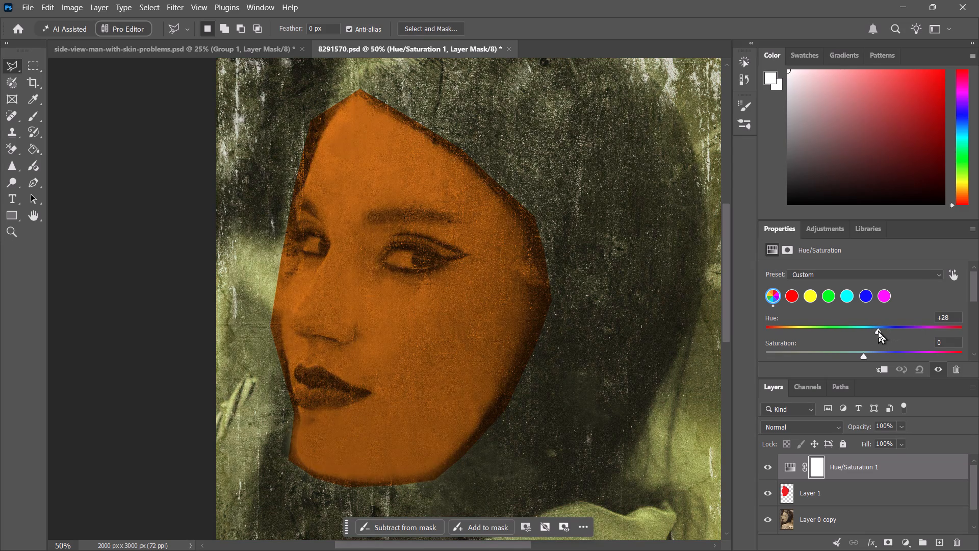
drag(878, 330, 873, 331)
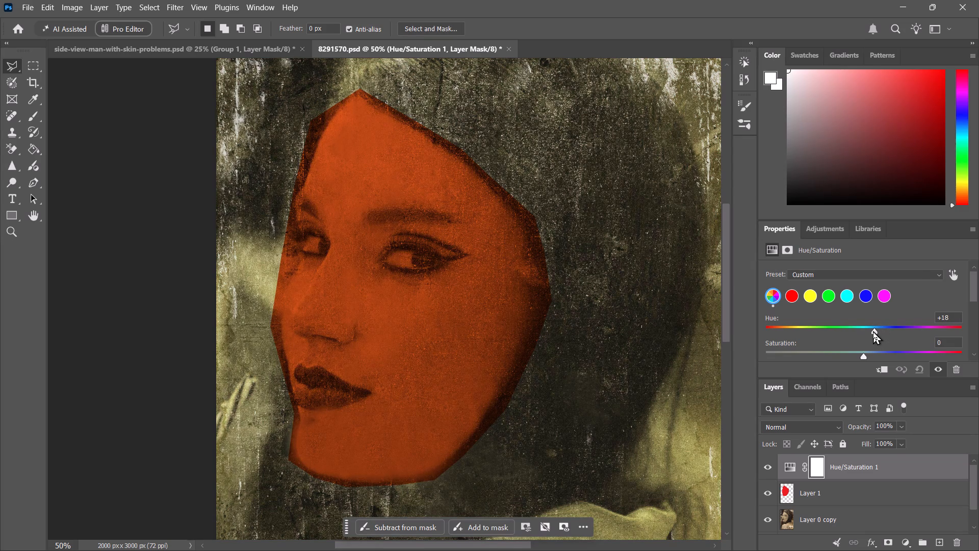
drag(873, 331, 887, 332)
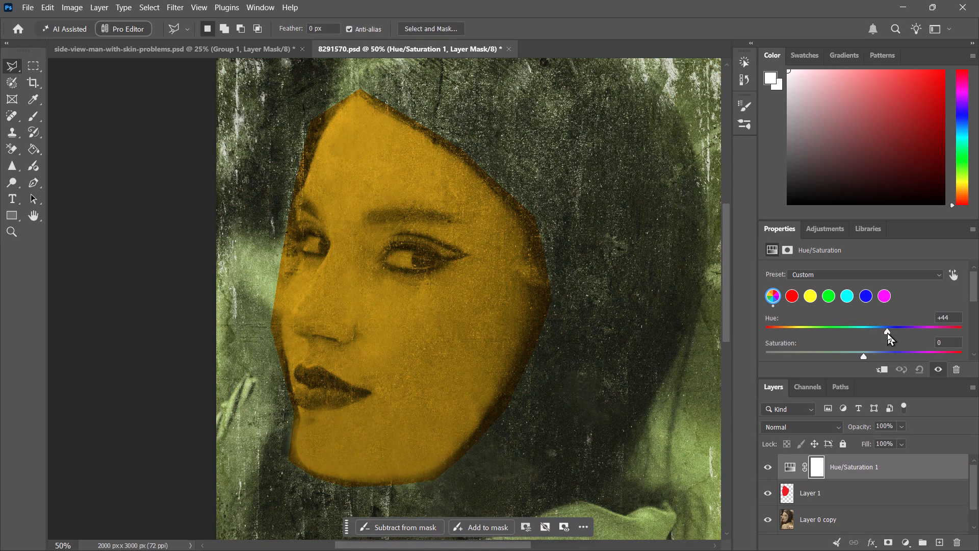
drag(887, 332, 873, 336)
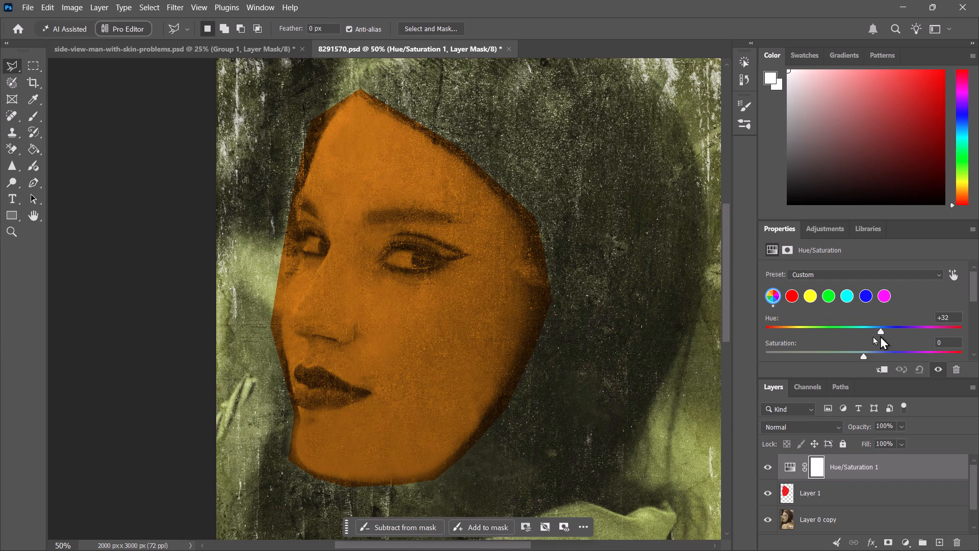
drag(873, 336, 792, 336)
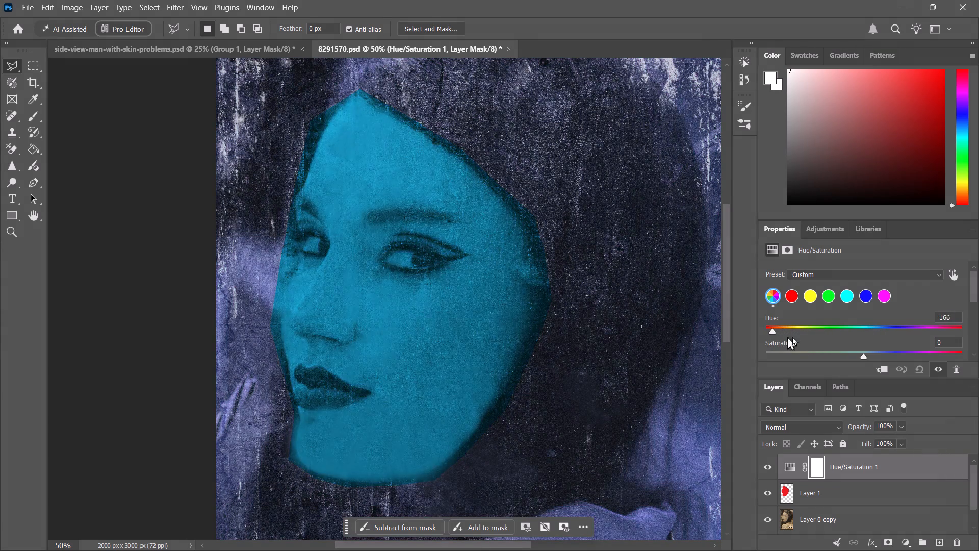
drag(792, 336, 873, 334)
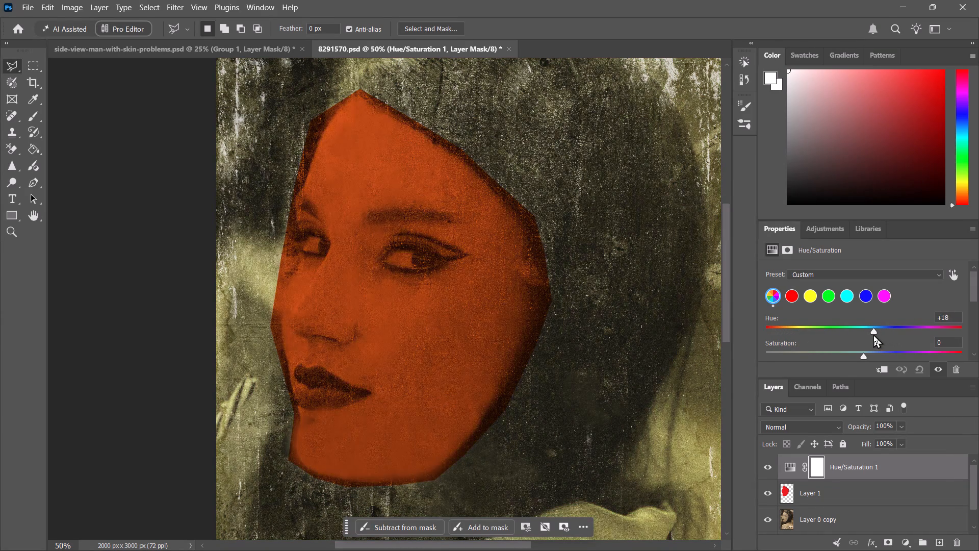
drag(873, 334, 876, 333)
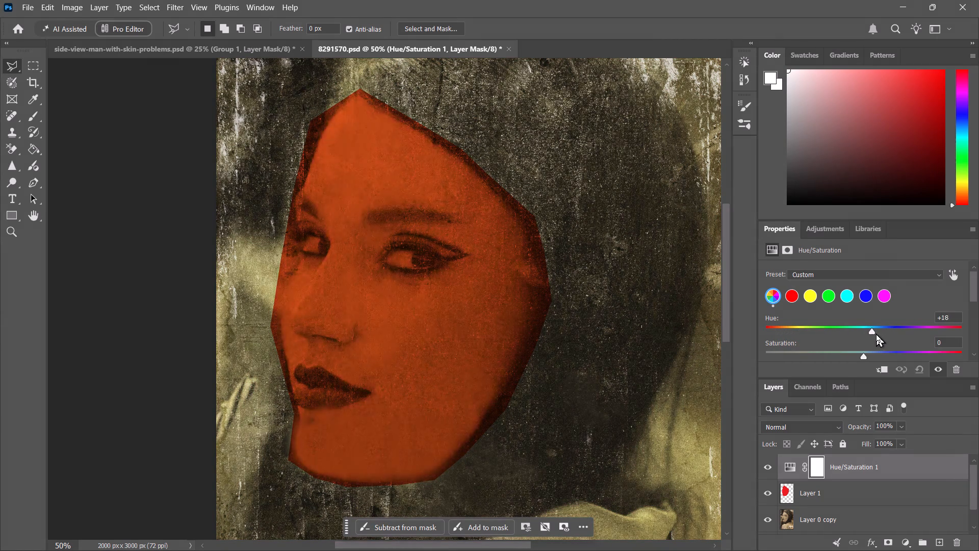
drag(876, 333, 885, 333)
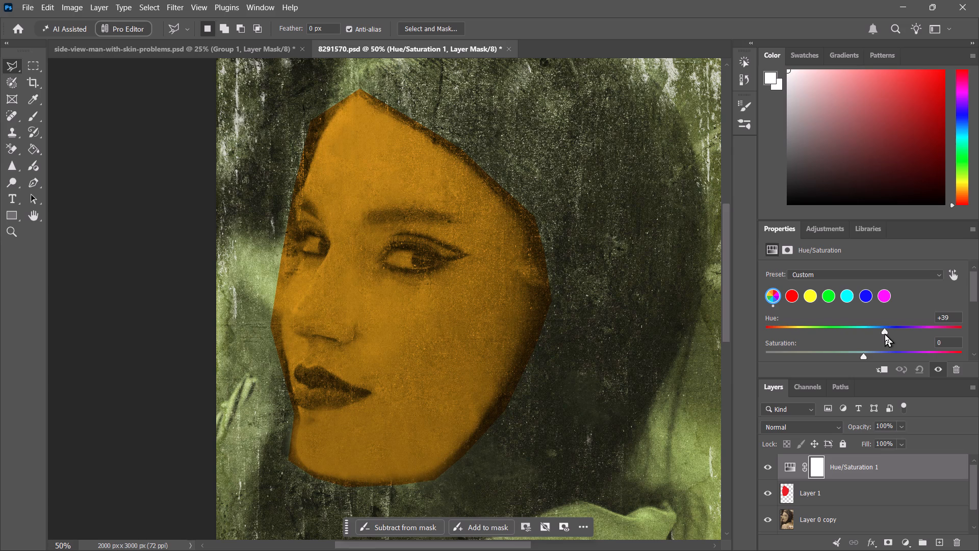
drag(885, 333, 875, 333)
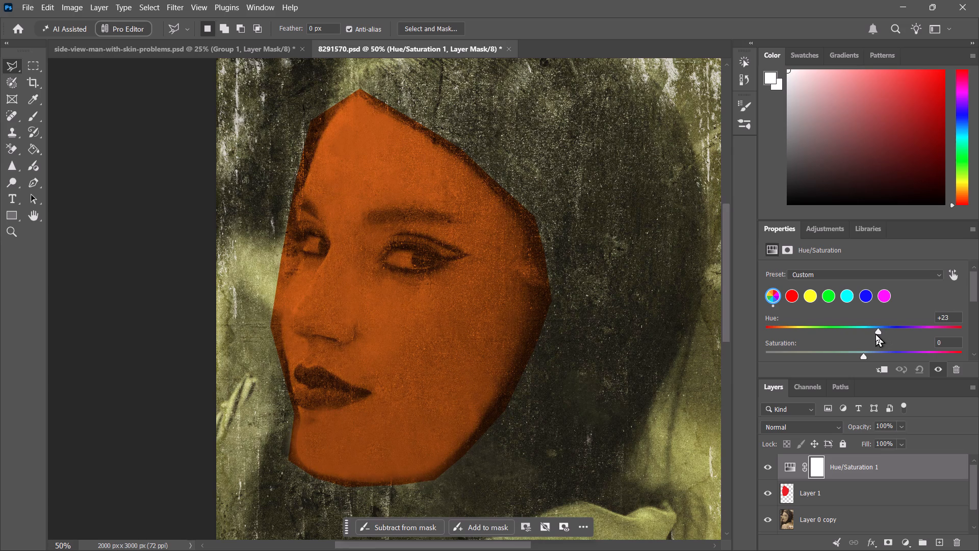
drag(875, 333, 880, 333)
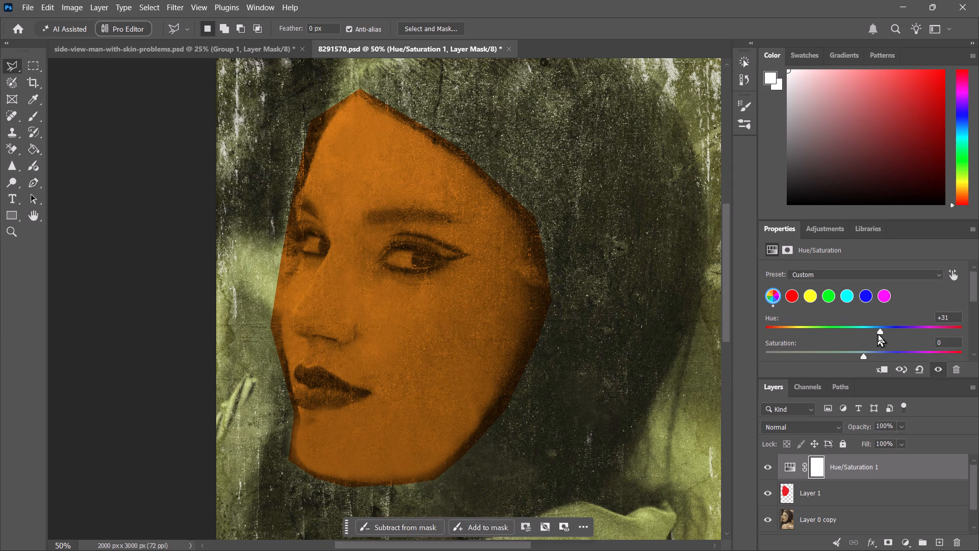
Set the saturation of the Hue/Saturation adjustment to +39.
drag(864, 354, 860, 354)
drag(860, 354, 846, 372)
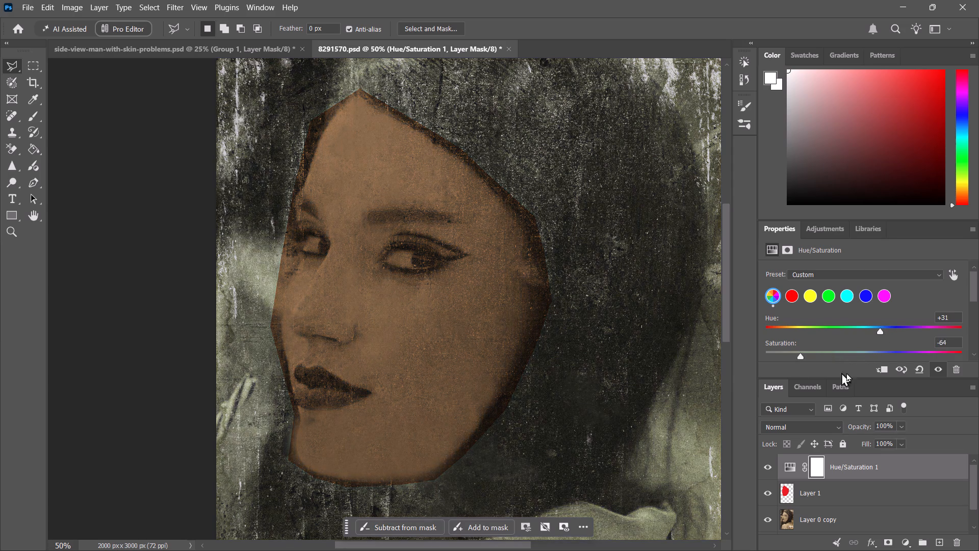
drag(846, 372, 957, 363)
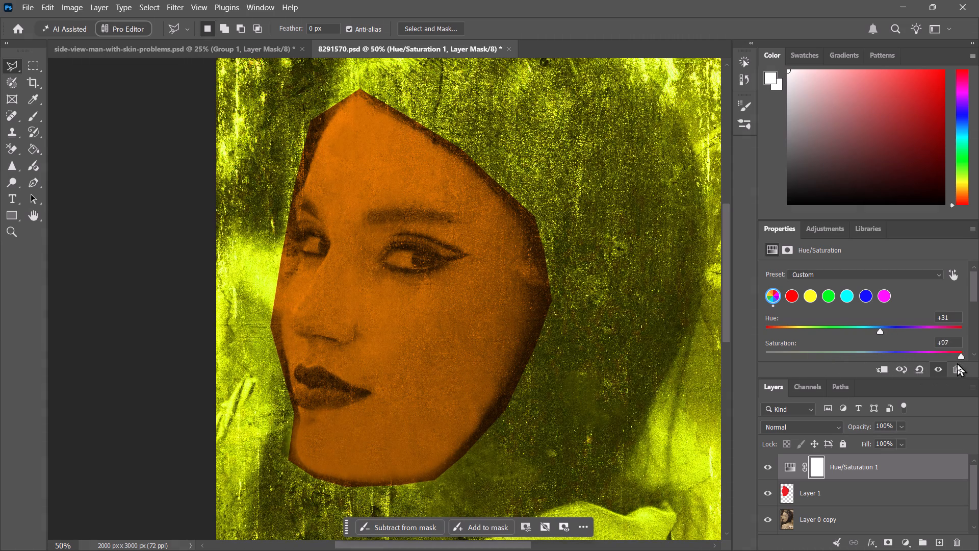
drag(957, 363, 851, 363)
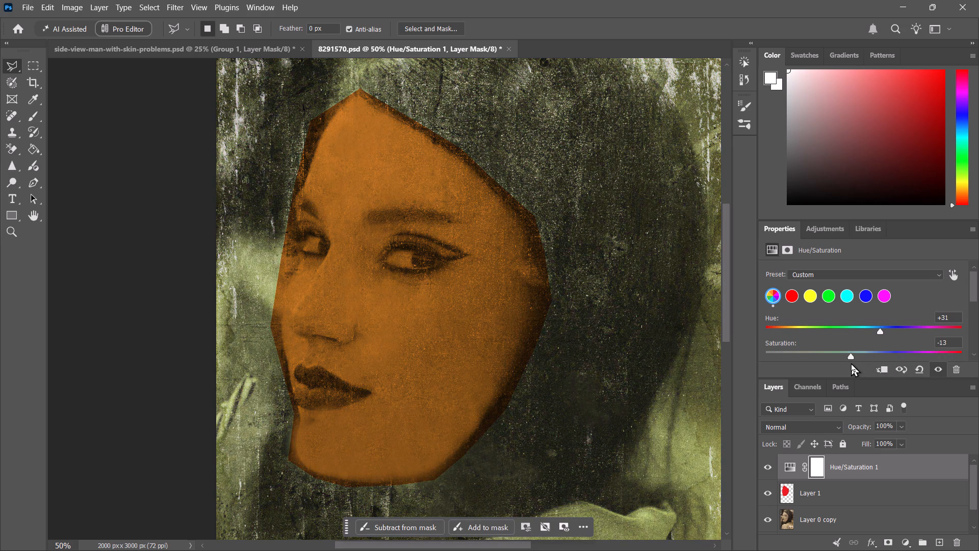
drag(851, 363, 818, 359)
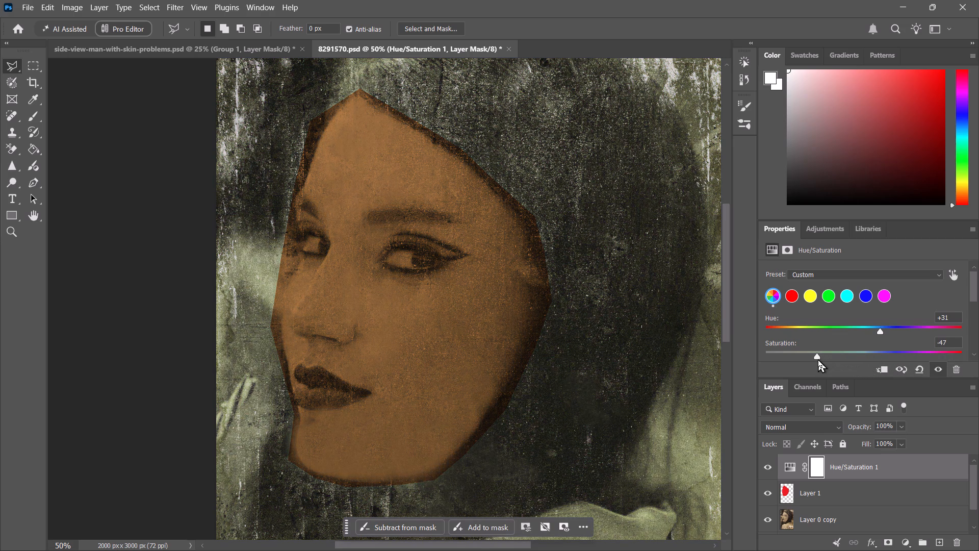
drag(818, 359, 892, 353)
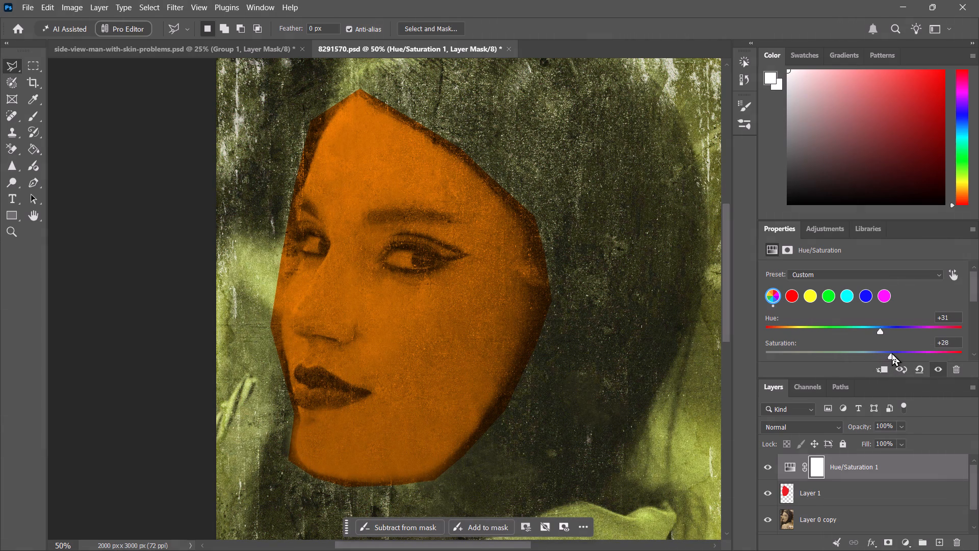
drag(892, 353, 902, 352)
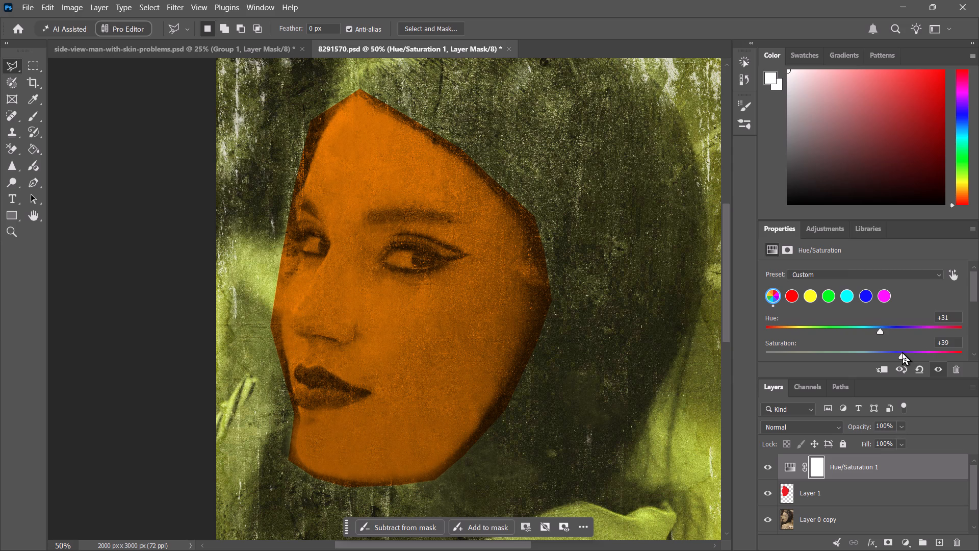
click(902, 352)
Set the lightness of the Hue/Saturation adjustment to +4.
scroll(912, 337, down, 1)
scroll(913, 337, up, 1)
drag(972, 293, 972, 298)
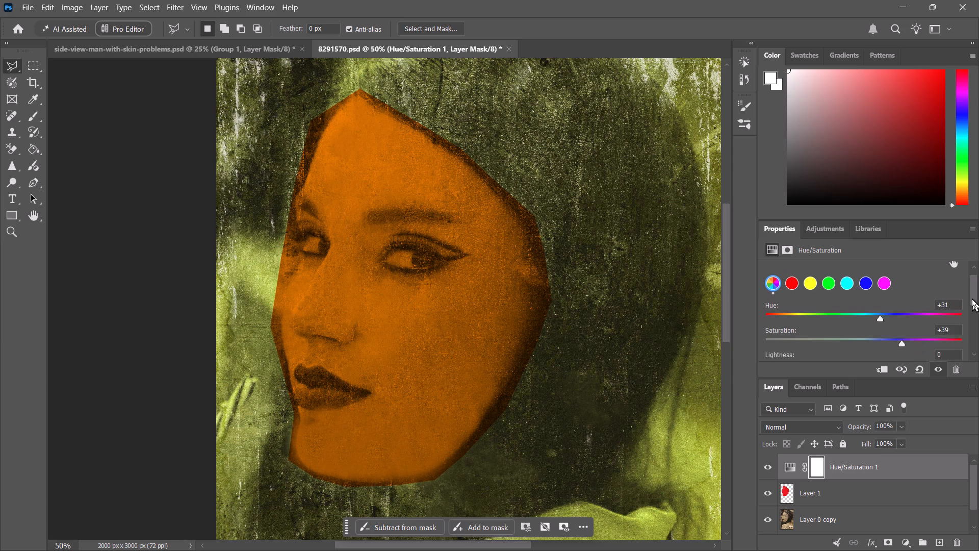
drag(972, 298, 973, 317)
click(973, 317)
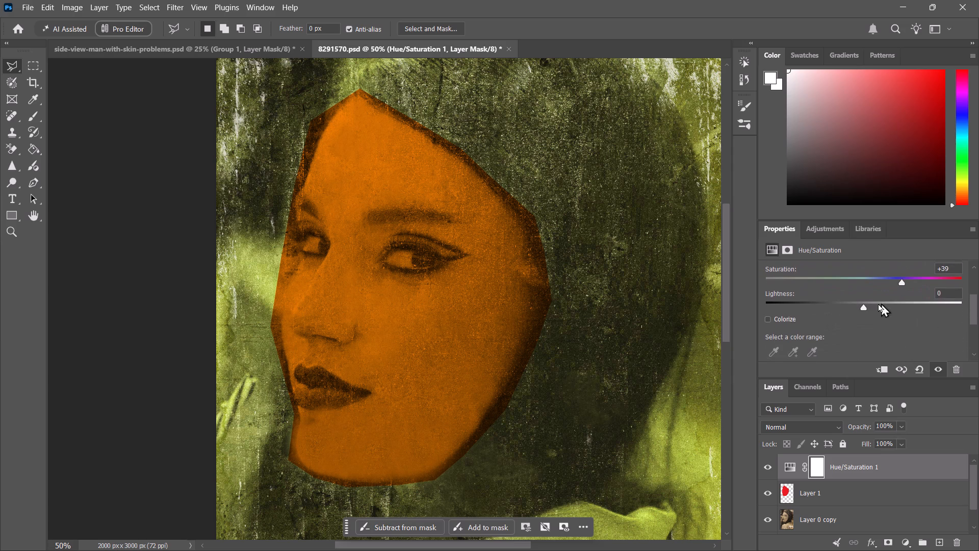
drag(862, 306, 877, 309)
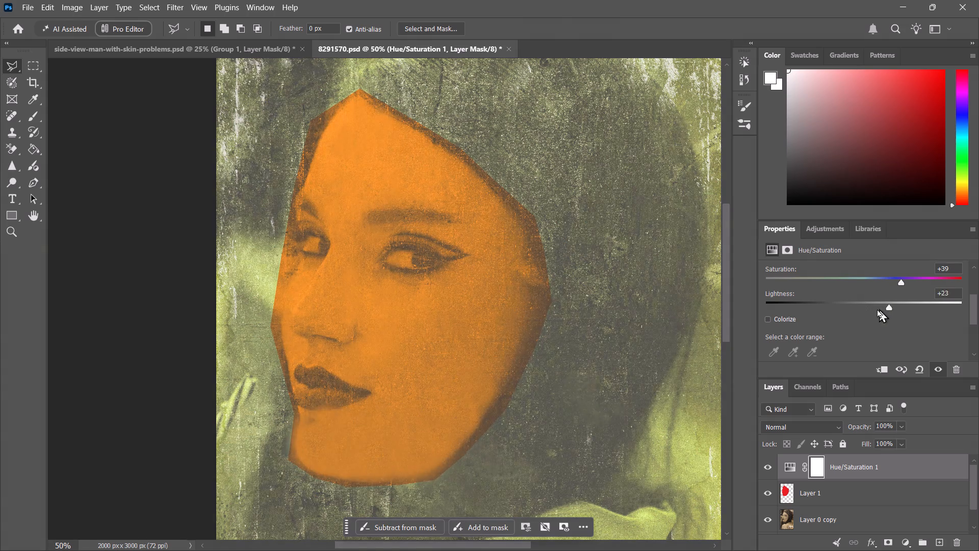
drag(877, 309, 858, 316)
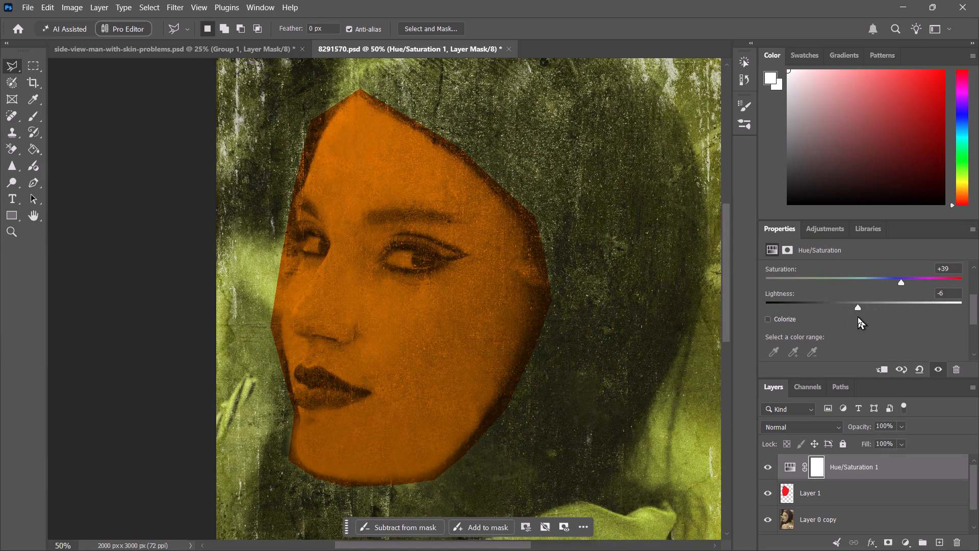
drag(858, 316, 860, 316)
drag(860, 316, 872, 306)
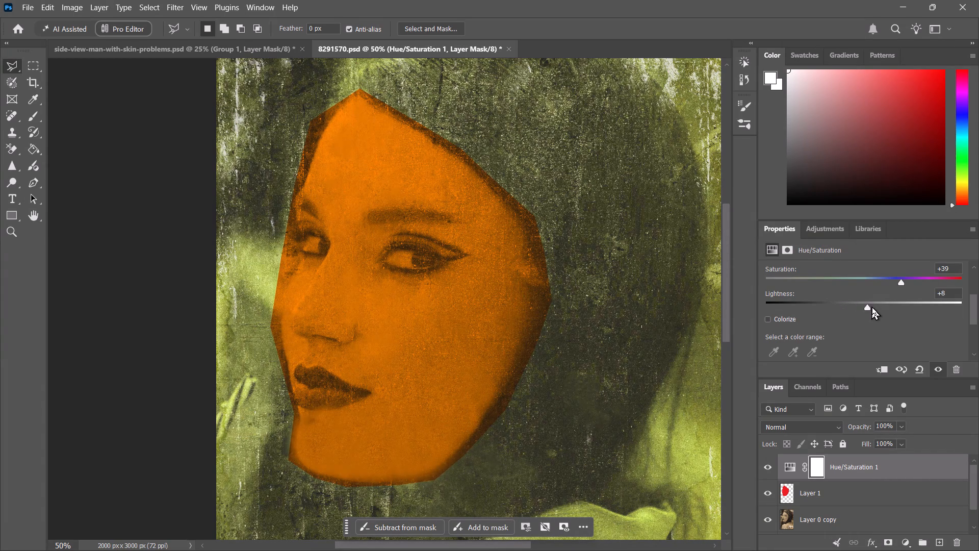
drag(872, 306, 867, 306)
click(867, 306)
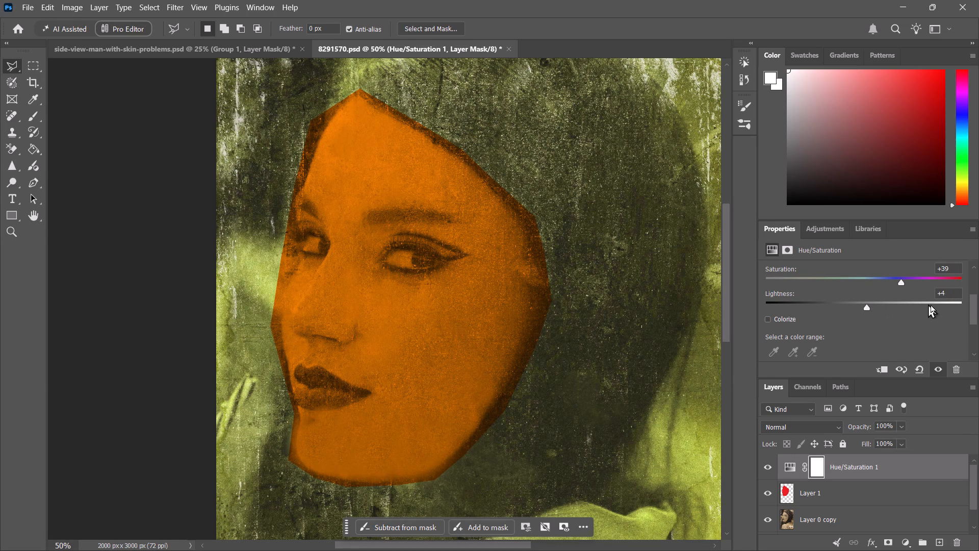
Clip the Hue/Saturation adjustment to Layer 1 with a clipping mask.
right_click(839, 459)
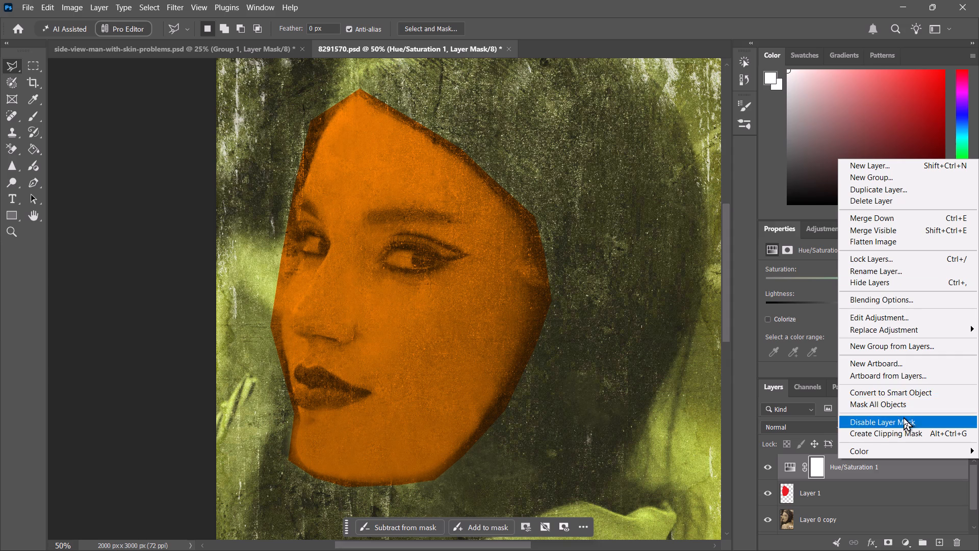
click(892, 435)
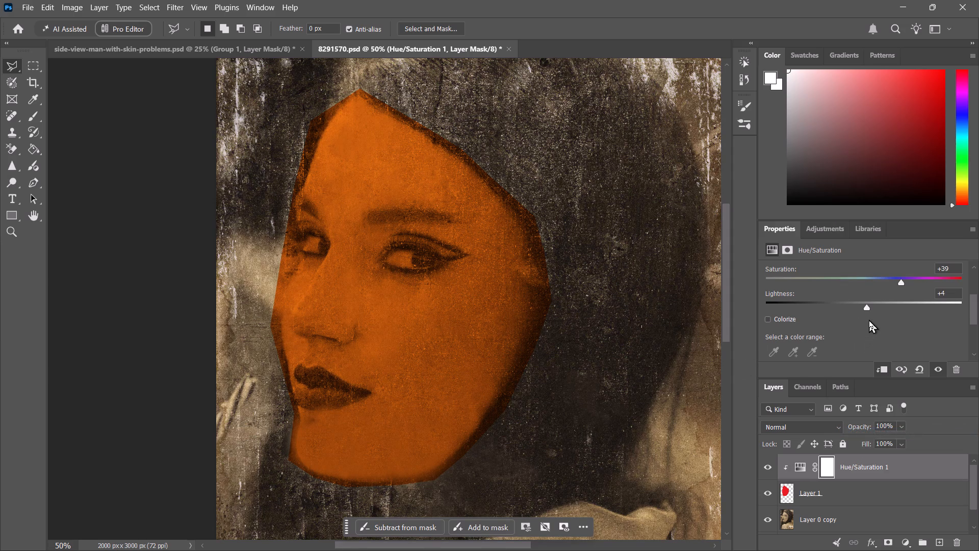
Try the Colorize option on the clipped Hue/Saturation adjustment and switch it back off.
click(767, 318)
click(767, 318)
Raise the lightness of the clipped Hue/Saturation adjustment to +34.
drag(867, 308, 867, 307)
drag(867, 307, 892, 307)
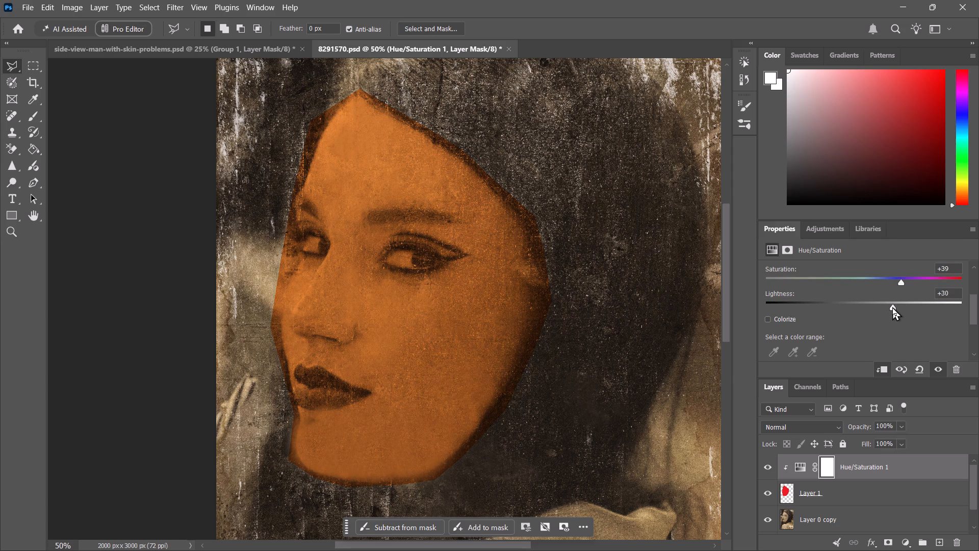
drag(892, 307, 897, 307)
Set the lightness of the clipped Hue/Saturation adjustment to +38.
drag(897, 307, 906, 307)
drag(906, 307, 907, 309)
drag(907, 309, 911, 309)
drag(911, 309, 906, 310)
drag(906, 310, 900, 310)
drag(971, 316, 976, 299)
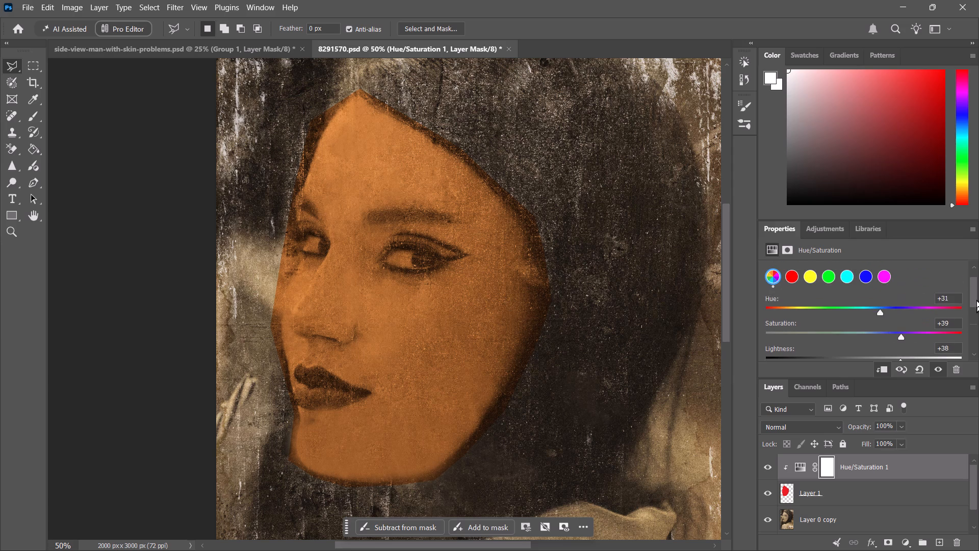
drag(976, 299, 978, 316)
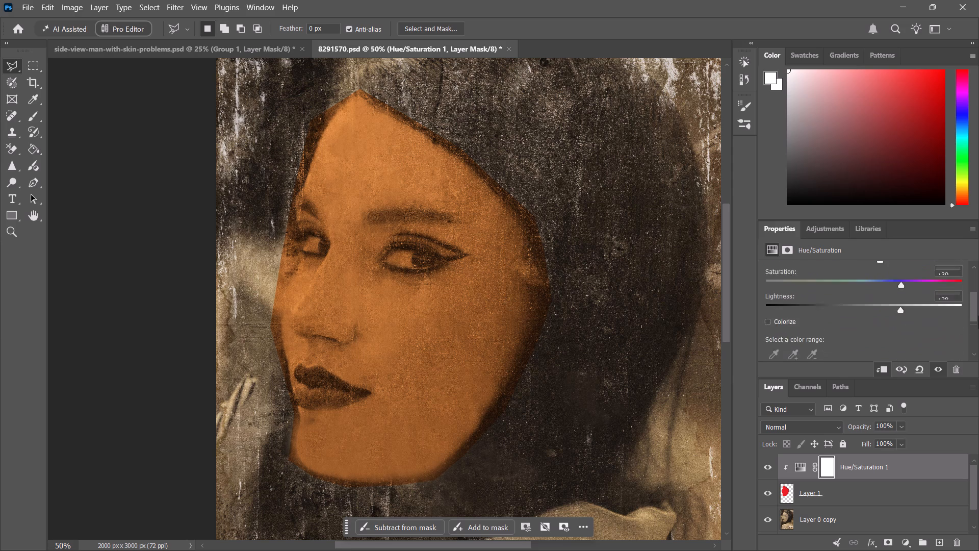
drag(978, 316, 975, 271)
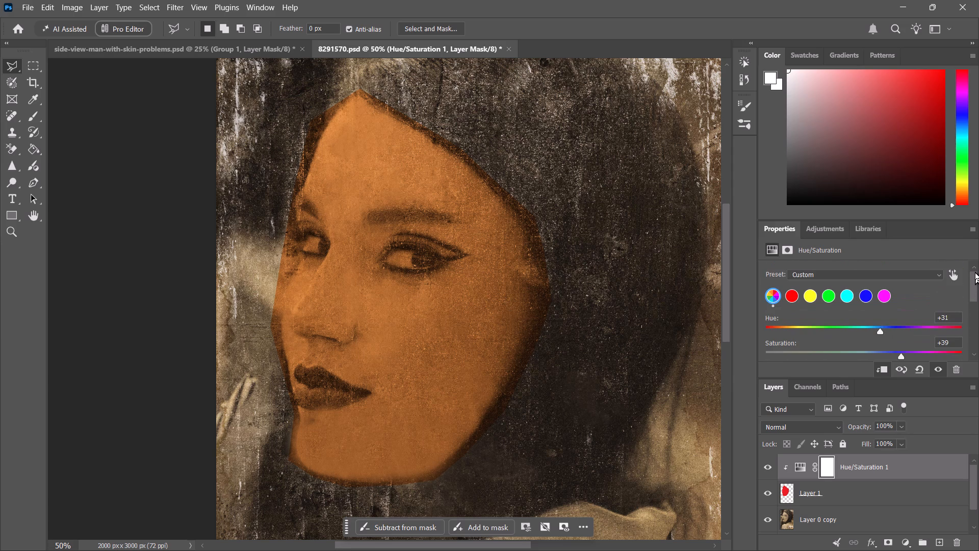
Add a layer mask to Layer 1.
click(792, 492)
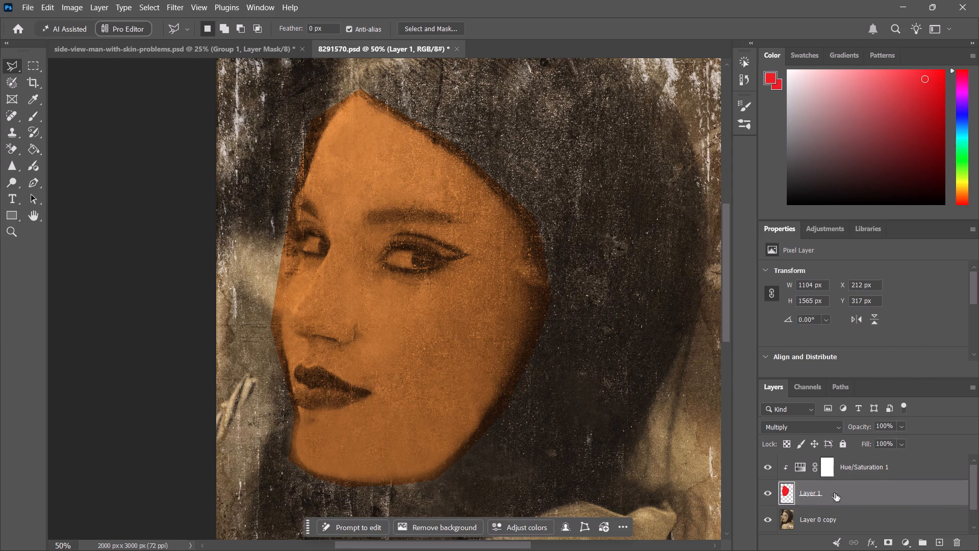
click(888, 542)
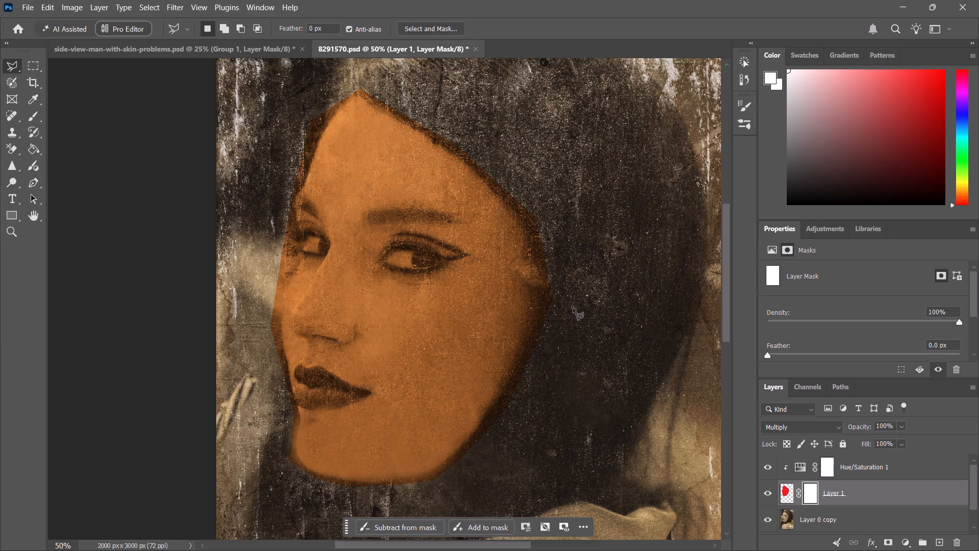
Paint black on Layer 1's mask with the Brush at 53% opacity along the hood edge beside the upper forehead.
key(b)
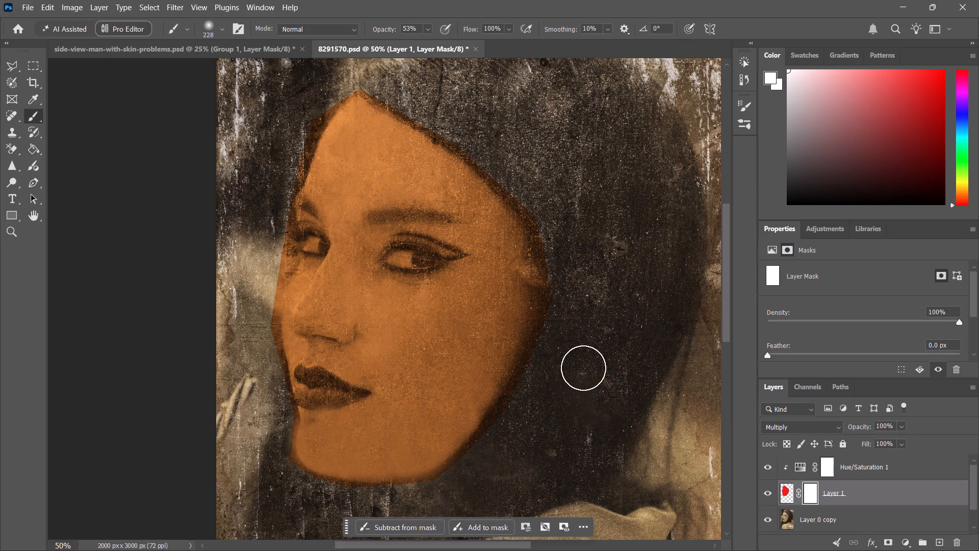
drag(936, 190, 974, 228)
drag(512, 178, 516, 178)
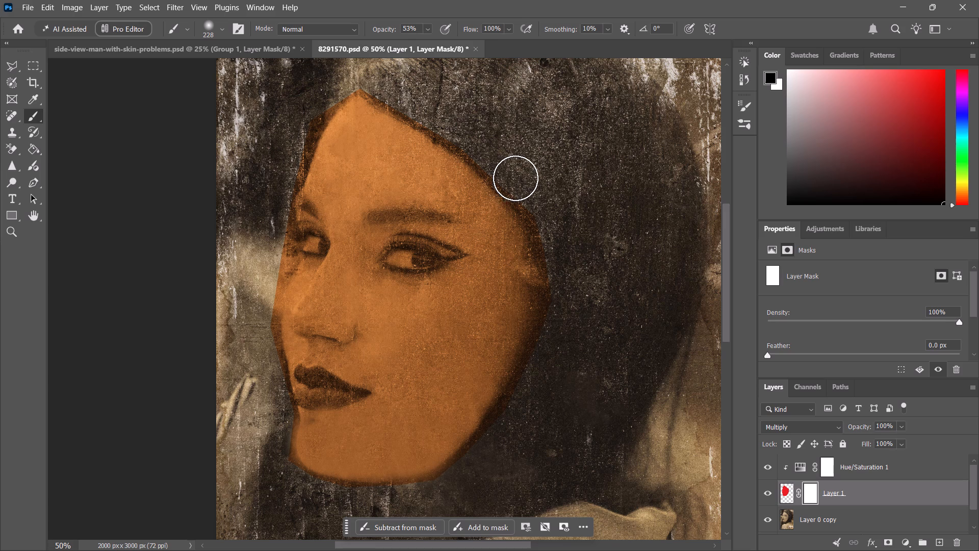
drag(516, 178, 516, 185)
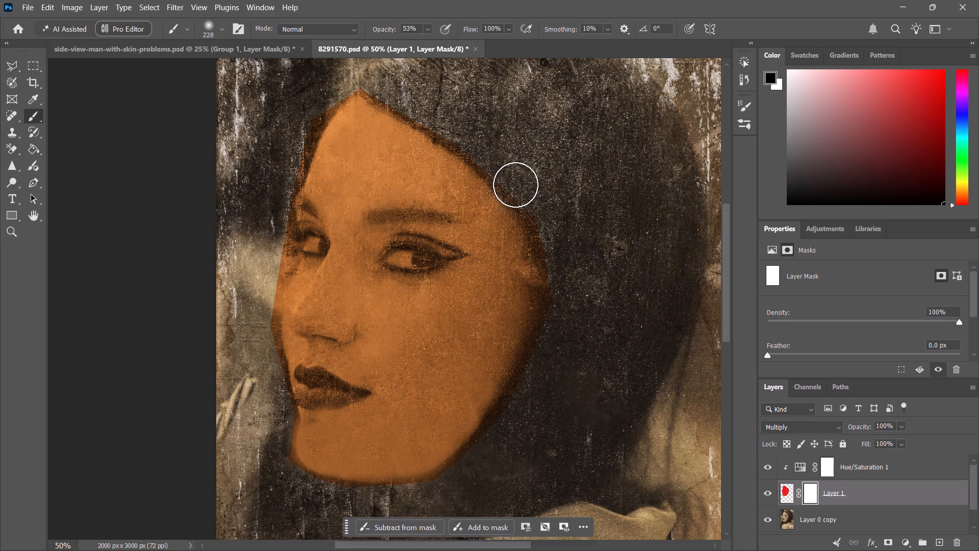
drag(516, 185, 420, 28)
text([[[)
key(bracketleft)
key(bracketleft)
key(bracketleft)
key(bracketleft)
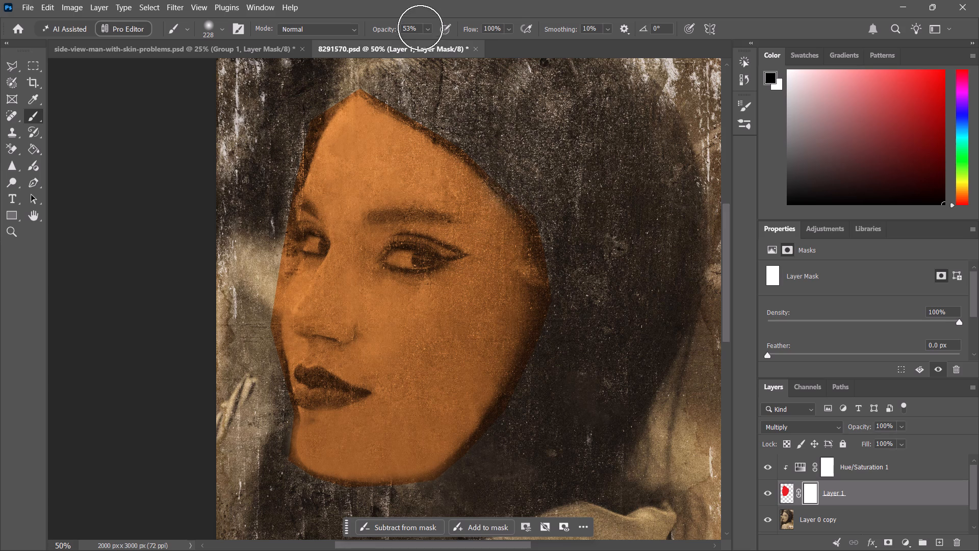
drag(420, 28, 492, 147)
key(bracketleft)
key(bracketleft)
key(bracketleft)
key(bracketleft)
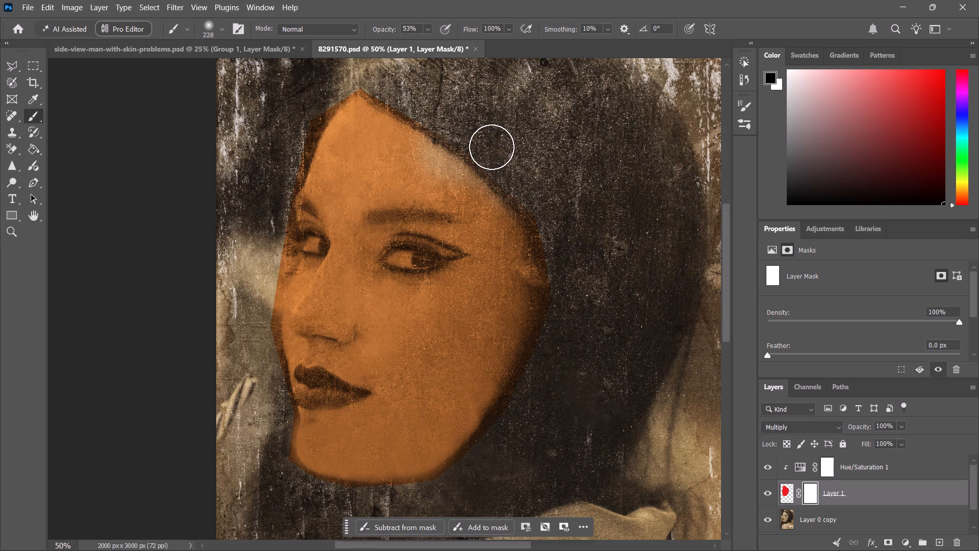
Set the brush opacity to 100%.
click(428, 24)
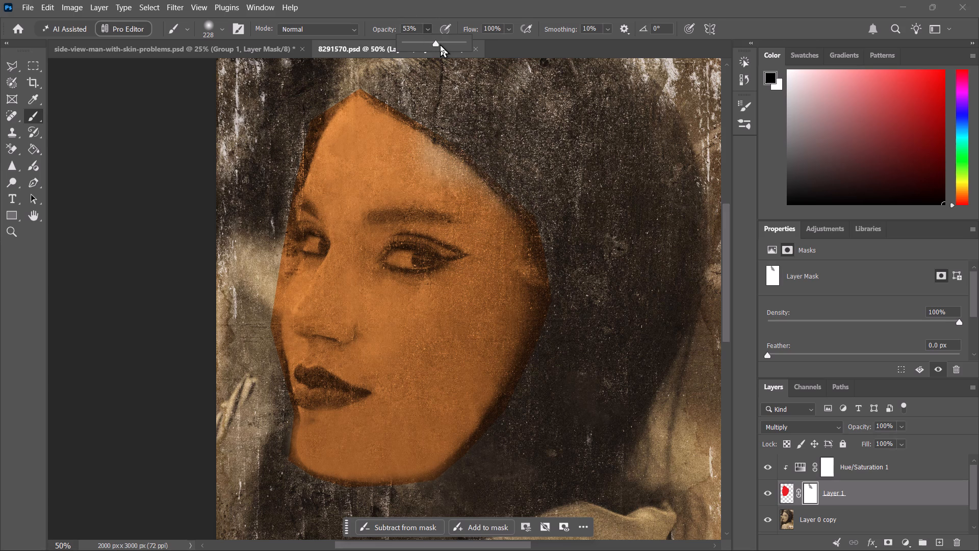
drag(437, 40, 484, 44)
click(484, 44)
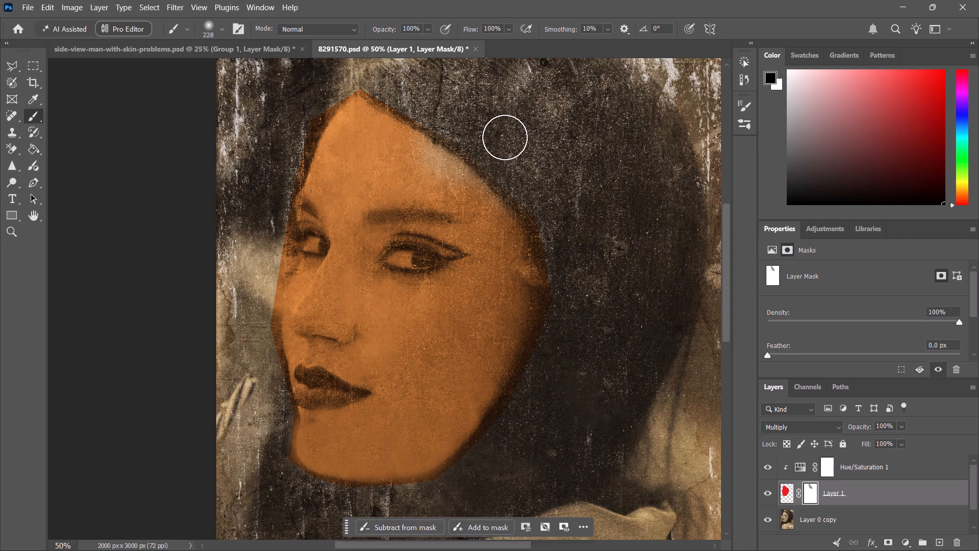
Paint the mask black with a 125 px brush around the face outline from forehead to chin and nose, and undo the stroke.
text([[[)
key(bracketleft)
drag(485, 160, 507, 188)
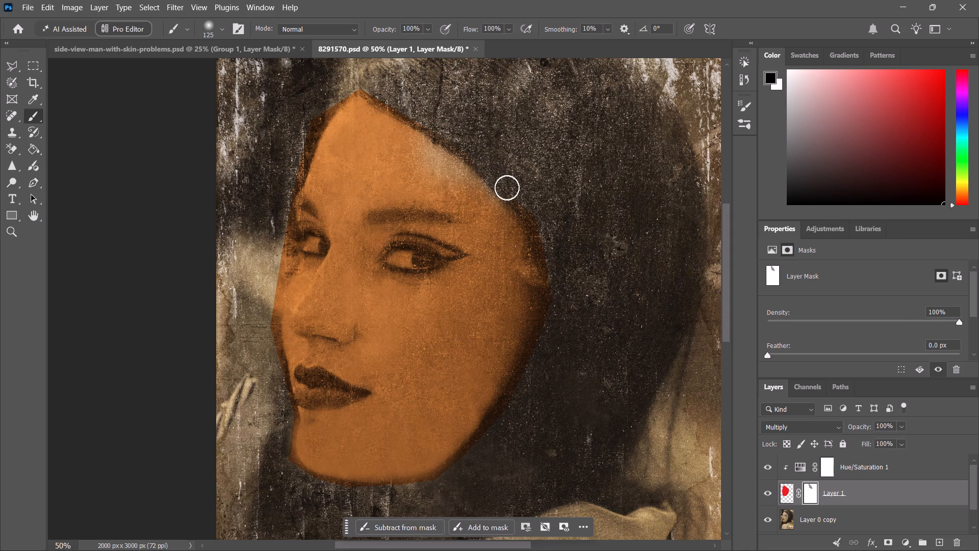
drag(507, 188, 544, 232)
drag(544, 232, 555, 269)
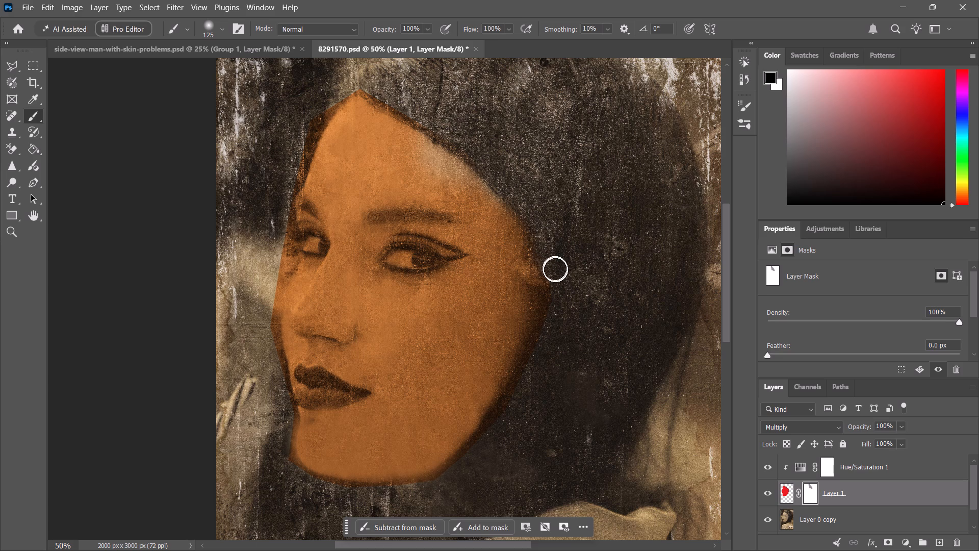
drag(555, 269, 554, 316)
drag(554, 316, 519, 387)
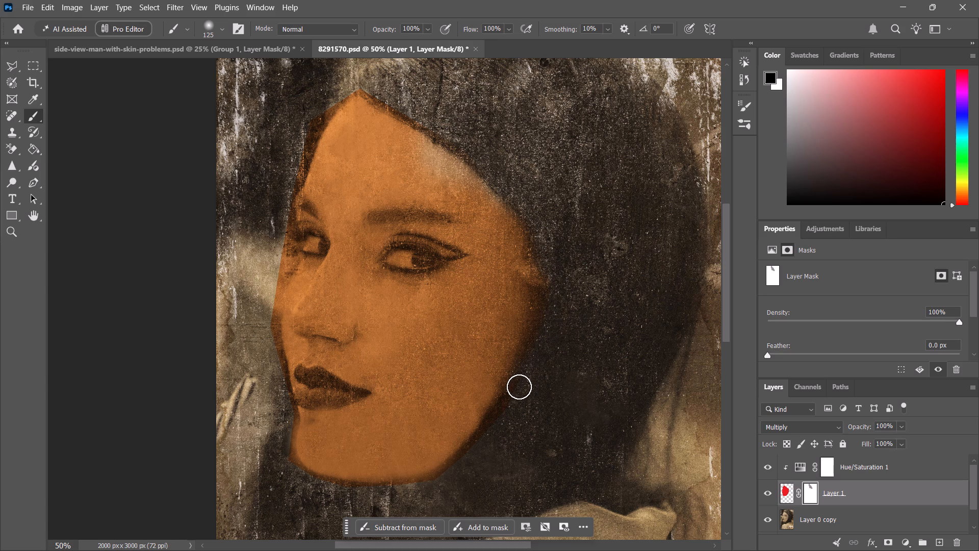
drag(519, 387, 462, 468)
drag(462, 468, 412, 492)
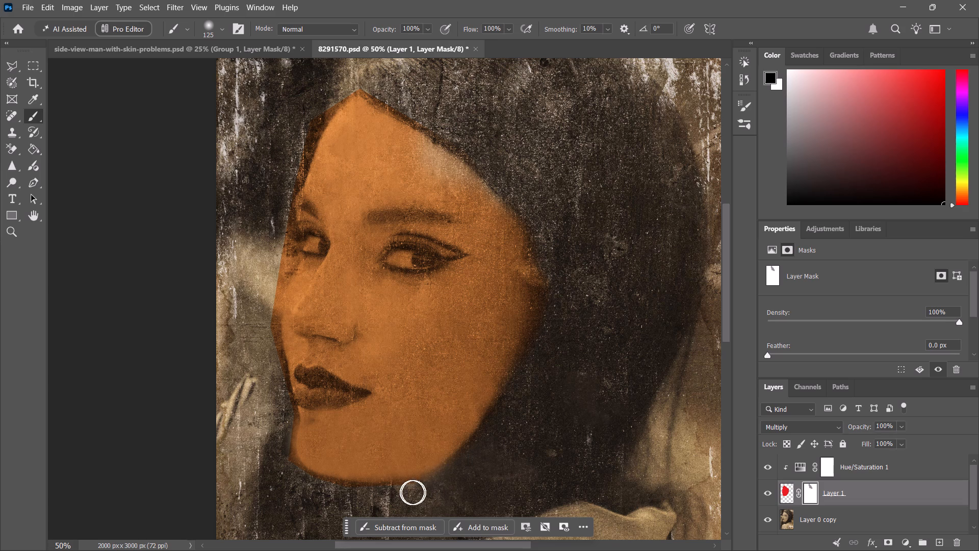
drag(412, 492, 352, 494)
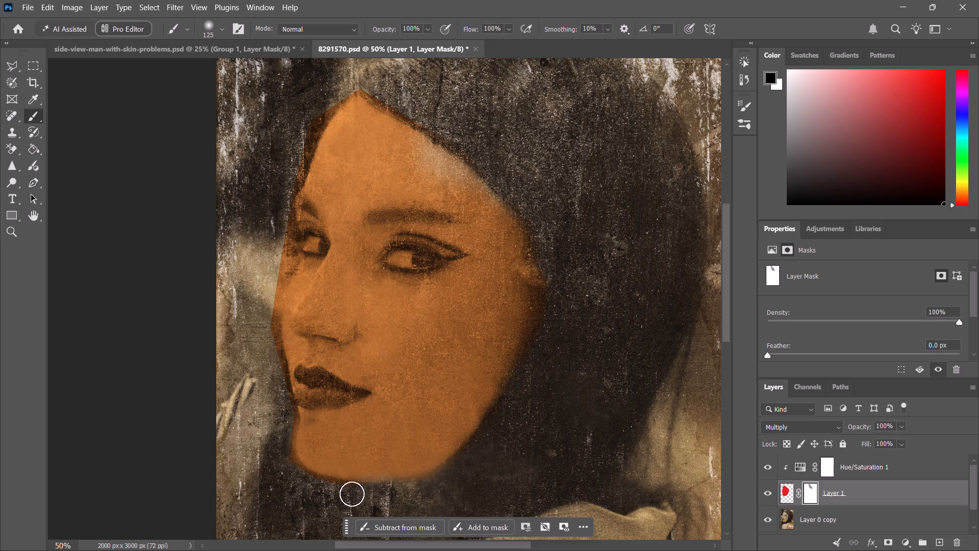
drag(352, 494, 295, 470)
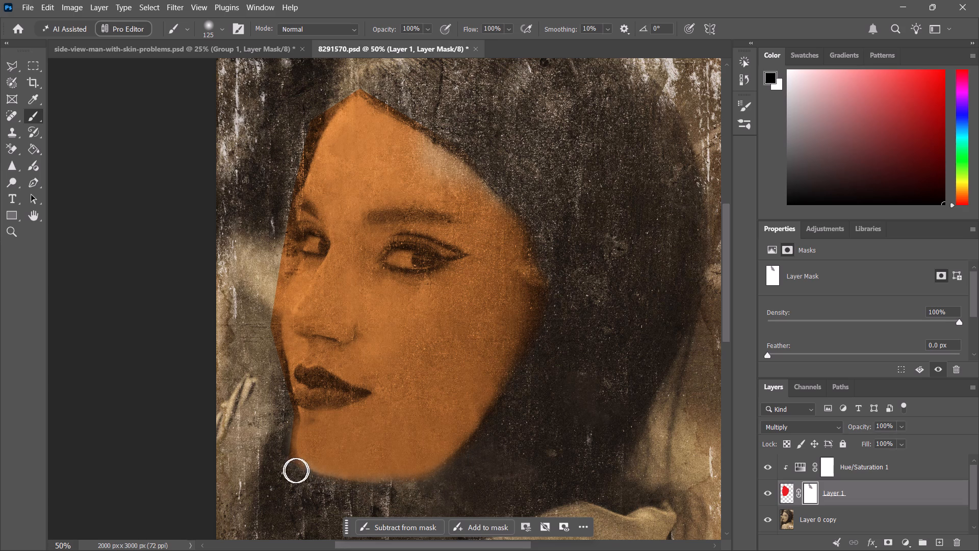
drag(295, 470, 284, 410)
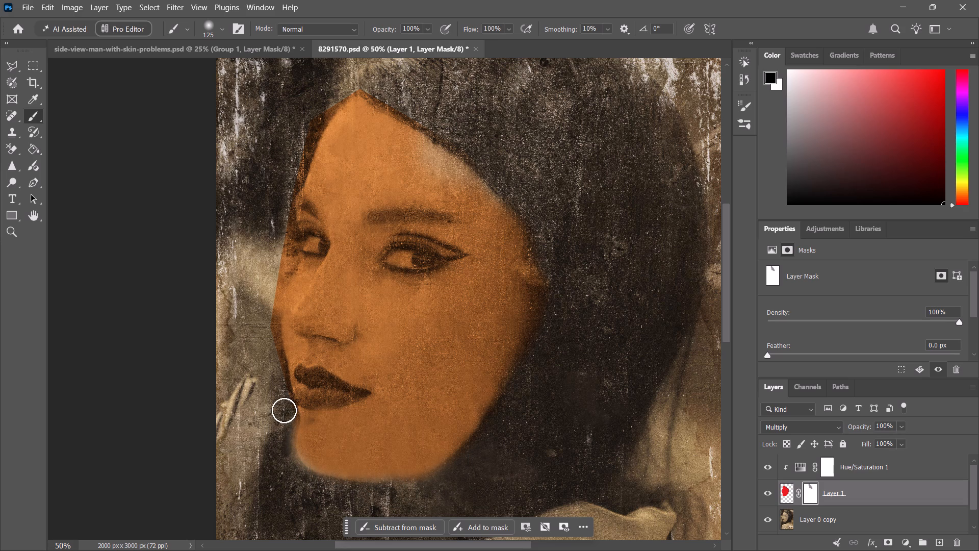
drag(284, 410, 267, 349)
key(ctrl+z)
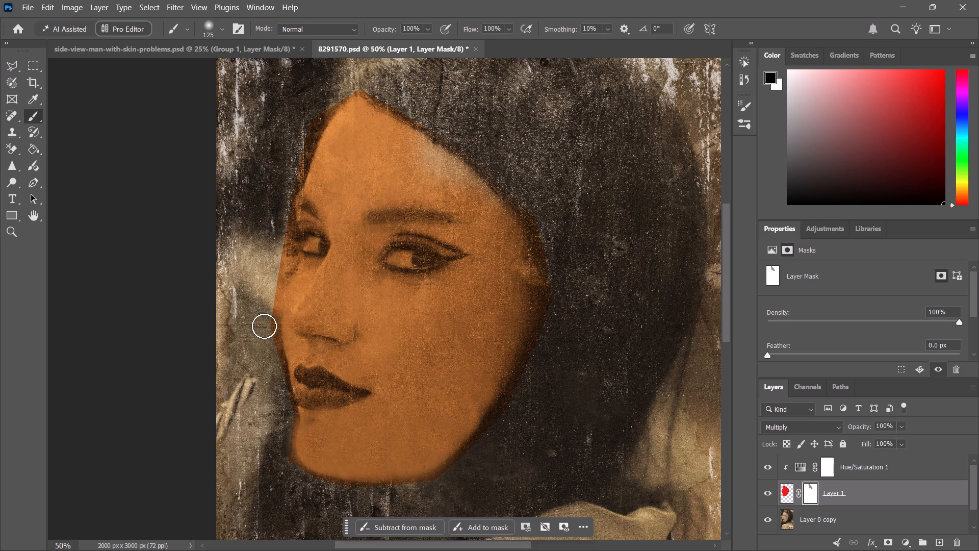
Mask out the orange colour spill along the face profile between the nose and upper lip with the 125 px brush.
drag(262, 323, 271, 362)
drag(271, 362, 281, 379)
drag(281, 379, 276, 365)
key(bracketleft)
key(bracketleft)
key(bracketleft)
key(bracketleft)
key(bracketleft)
key(bracketleft)
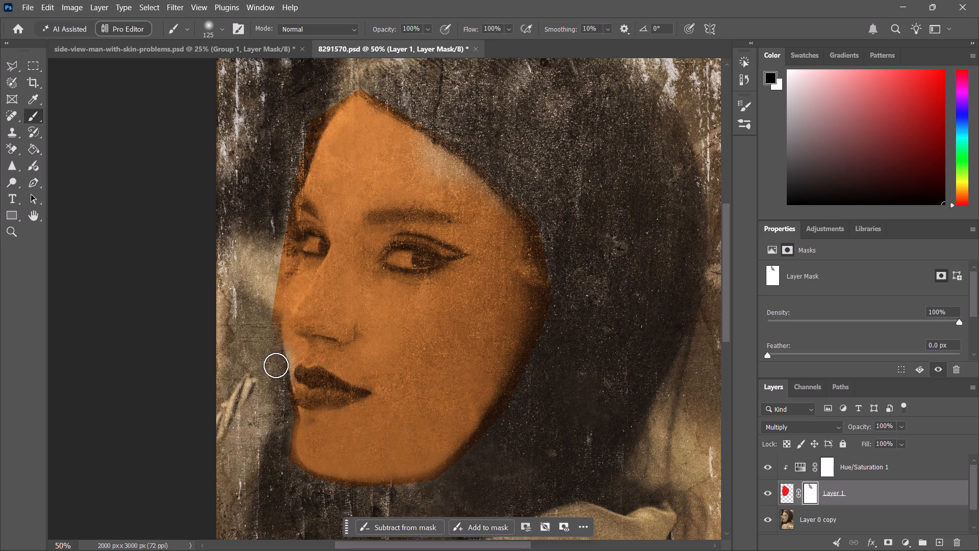
drag(276, 365, 263, 362)
Paint black on Layer 1's mask with a 70 px brush to remove colour spill from beside the lips around the chin.
key(bracketleft)
key(bracketleft)
key(bracketleft)
key(bracketleft)
drag(276, 371, 289, 405)
drag(289, 405, 292, 458)
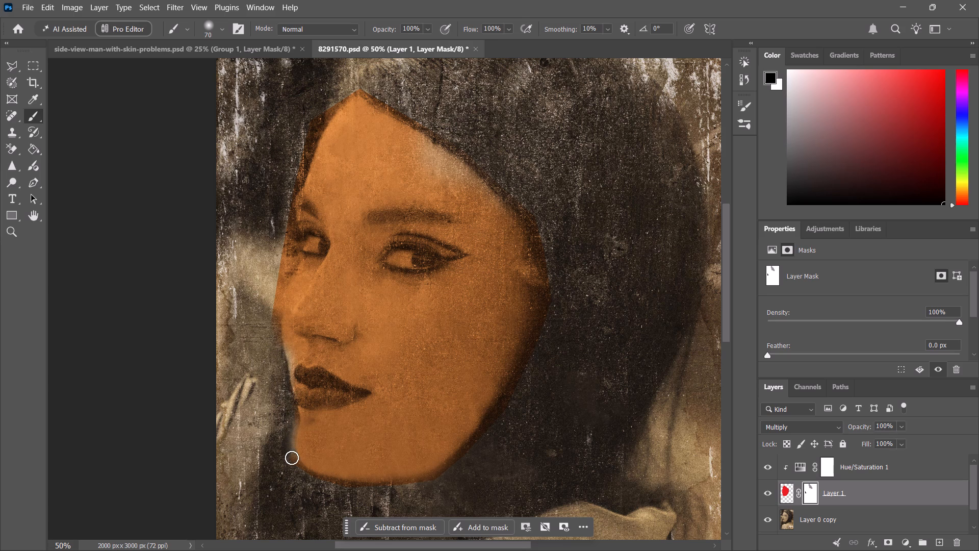
drag(292, 458, 337, 488)
drag(337, 488, 449, 481)
Mask out the colour spill along the hood edge from the jaw up past the cheek to the temple.
drag(449, 481, 500, 409)
drag(500, 409, 549, 309)
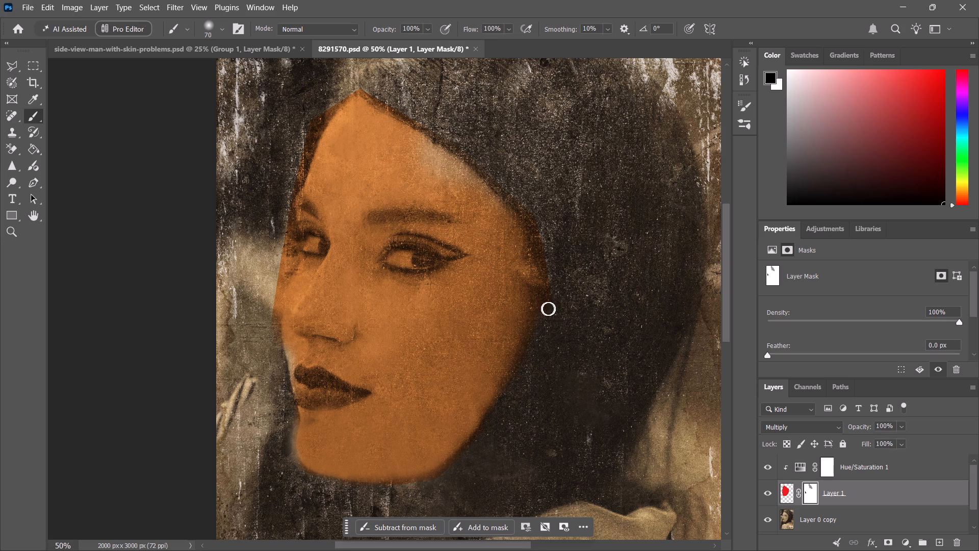
drag(549, 309, 539, 309)
drag(539, 309, 531, 219)
drag(531, 219, 490, 141)
drag(490, 141, 483, 171)
Mask out the colour spill along the hood edge above the forehead and down the face profile to the nose.
drag(470, 156, 428, 128)
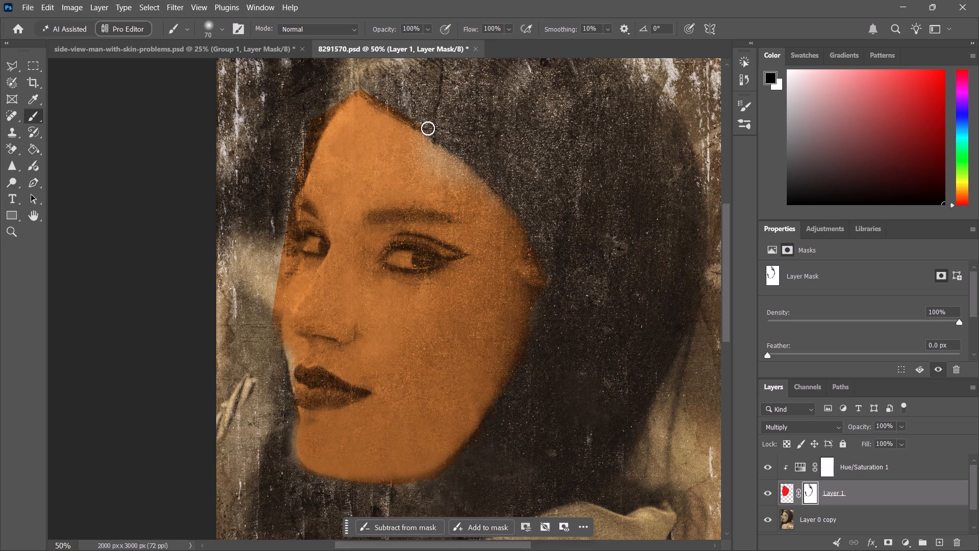
drag(428, 128, 366, 94)
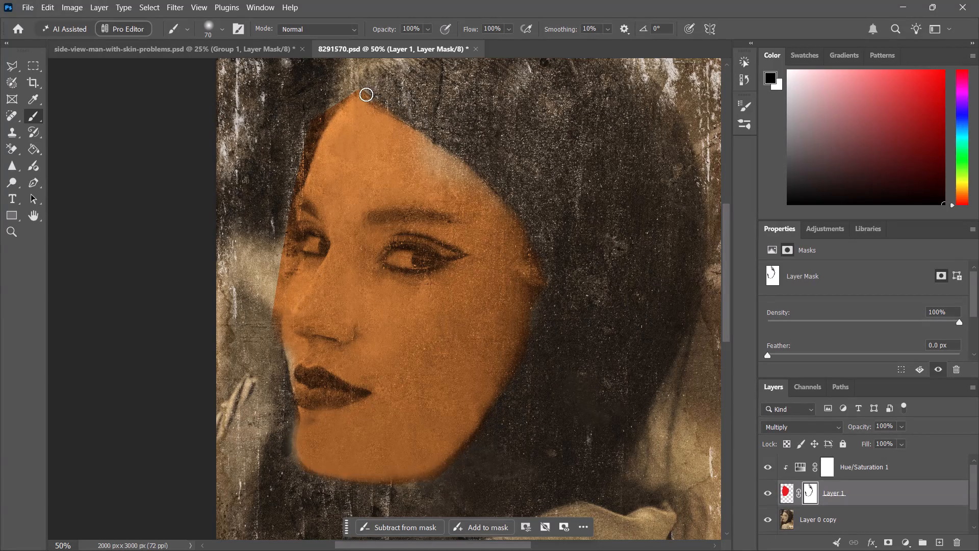
drag(366, 94, 309, 134)
drag(309, 134, 314, 135)
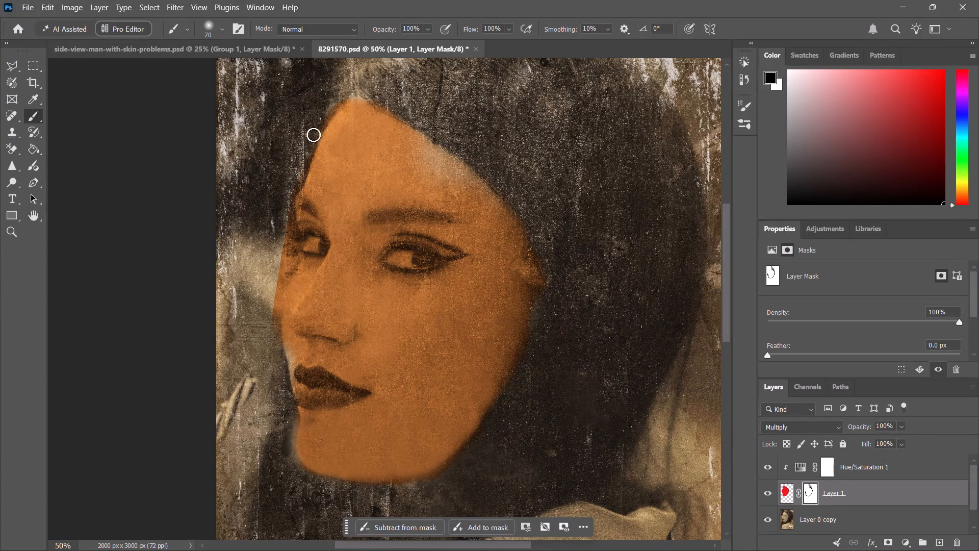
drag(314, 135, 281, 216)
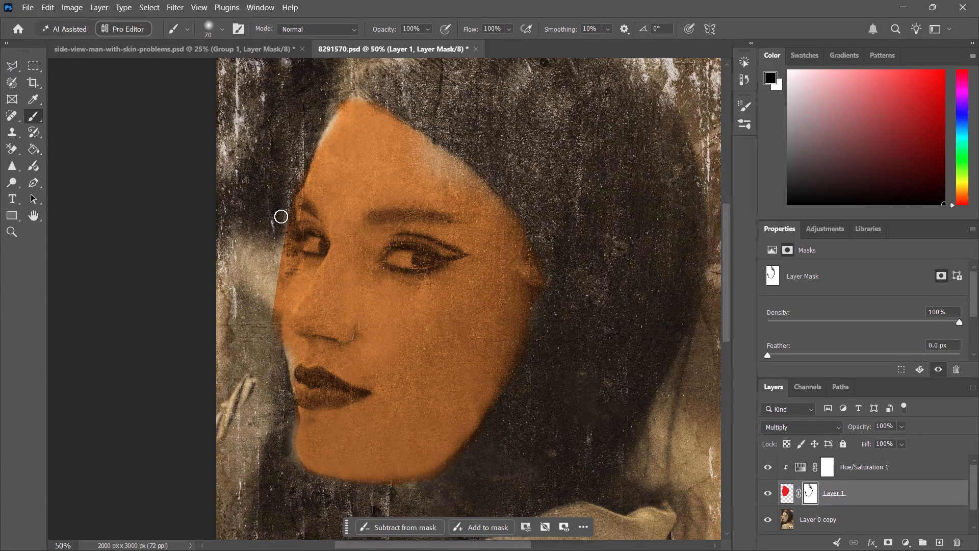
drag(281, 216, 280, 285)
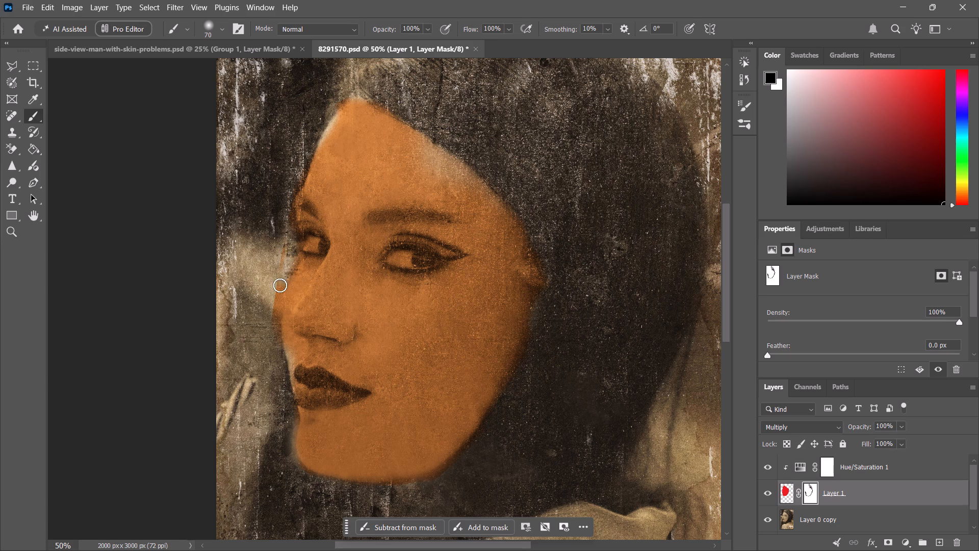
drag(280, 285, 268, 331)
drag(268, 331, 270, 291)
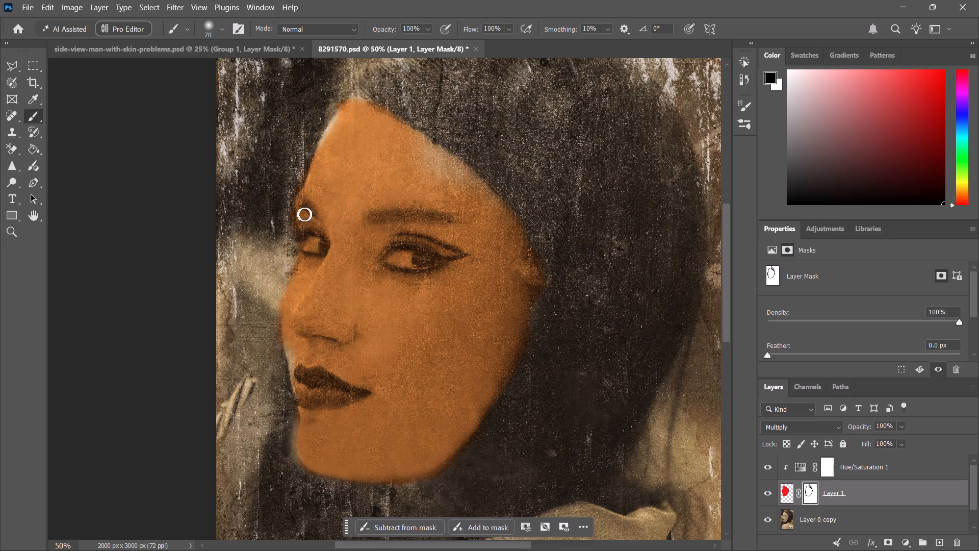
Mask the orange off the nearer eye's white, iris and lash lines with the 70 px brush at 300% zoom.
key(z)
key(z)
key(z)
key(z)
key(z)
key(z)
key(z)
key(z)
key(z)
key(z)
key(z)
key(z)
key(z)
key(z)
key(z)
key(z)
key(z)
key(z)
key(z)
key(z)
triple_click(414, 268)
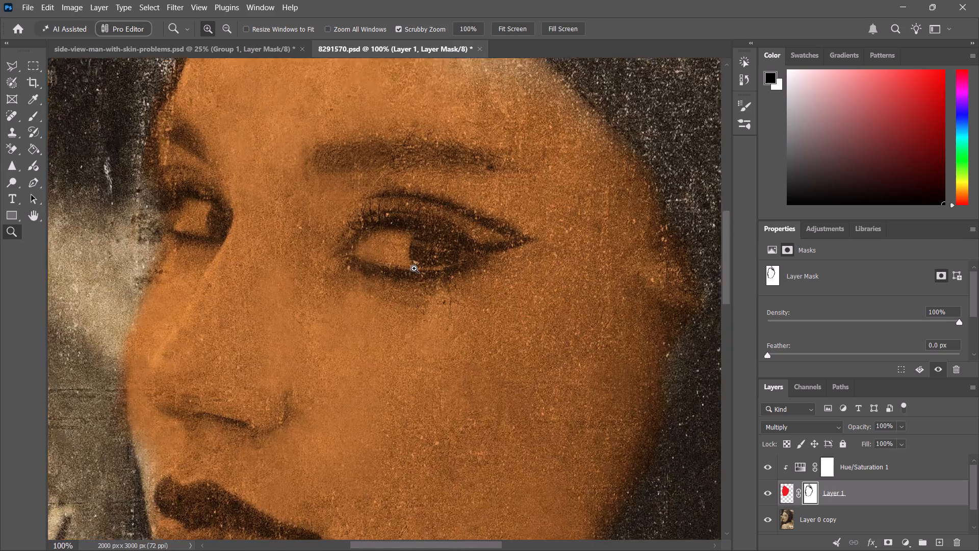
click(416, 268)
click(436, 219)
drag(429, 212, 410, 212)
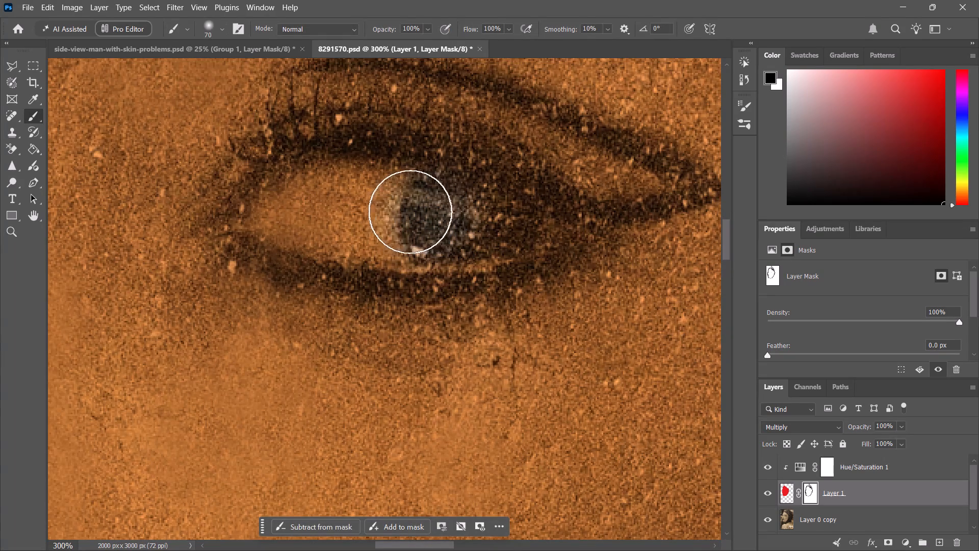
drag(410, 212, 297, 212)
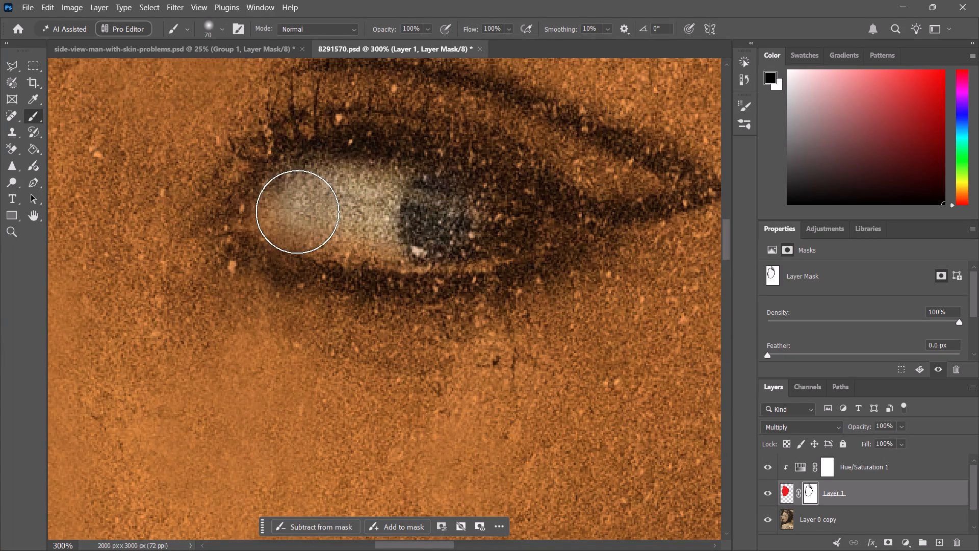
drag(297, 212, 476, 227)
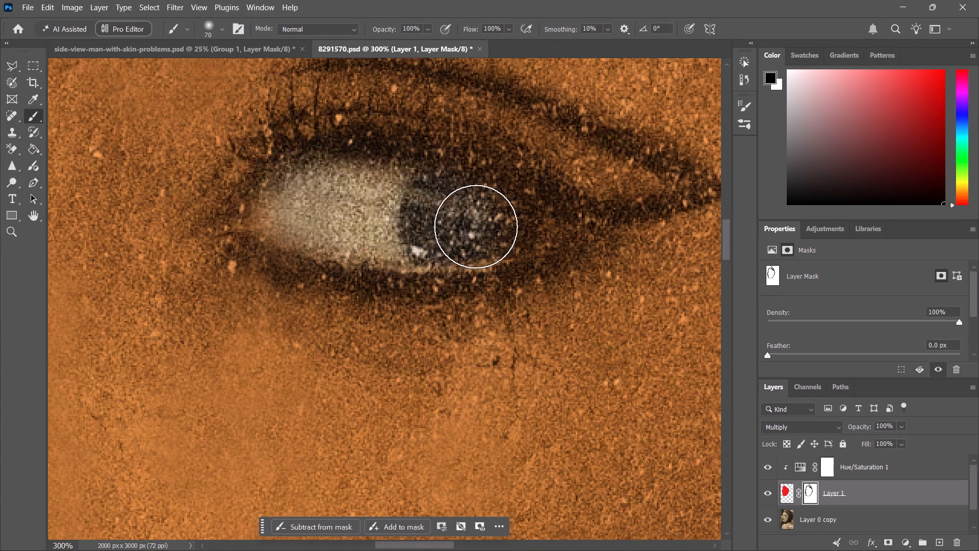
drag(476, 227, 508, 227)
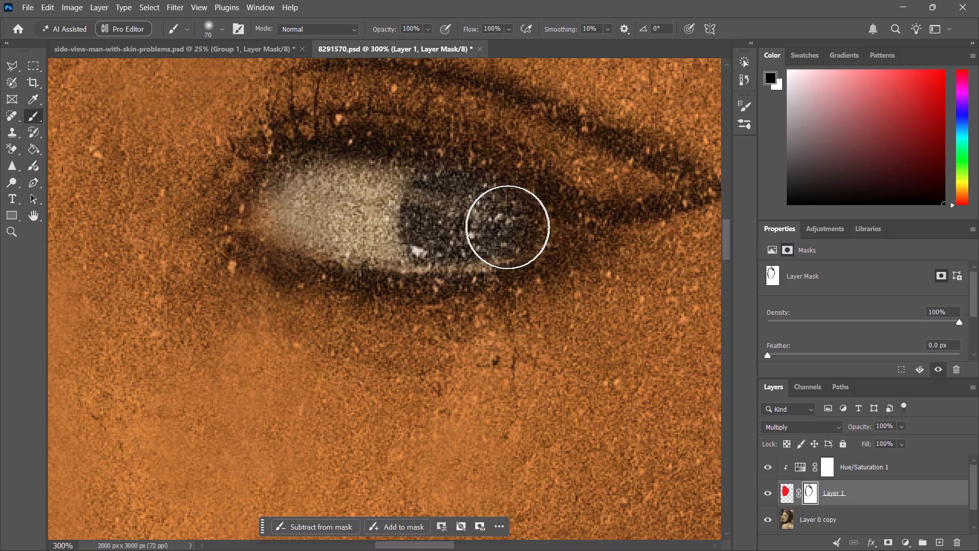
drag(508, 227, 433, 188)
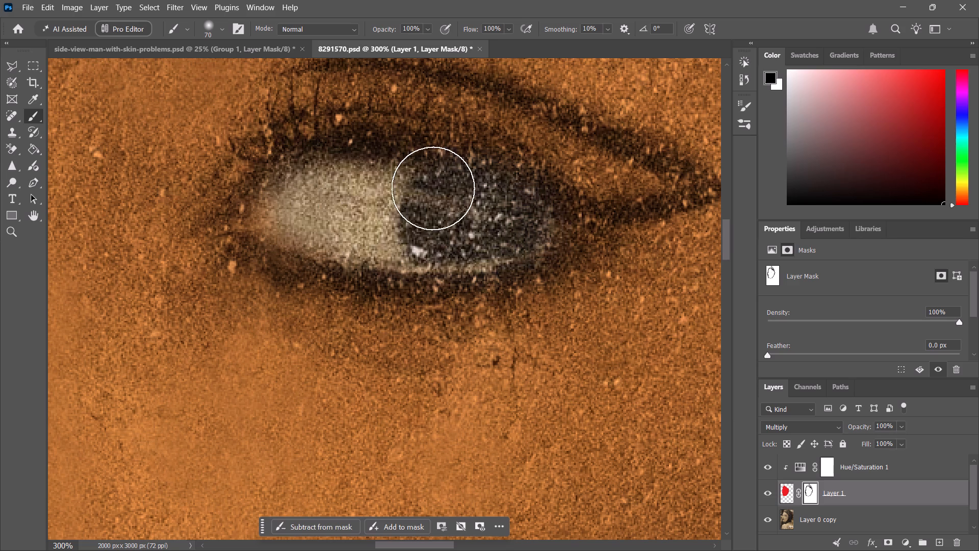
drag(433, 188, 500, 255)
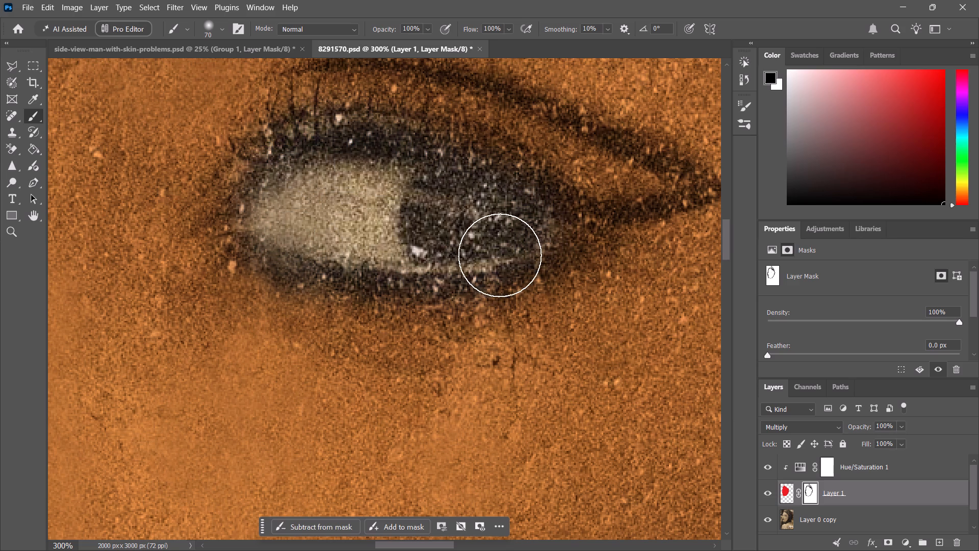
drag(500, 255, 514, 229)
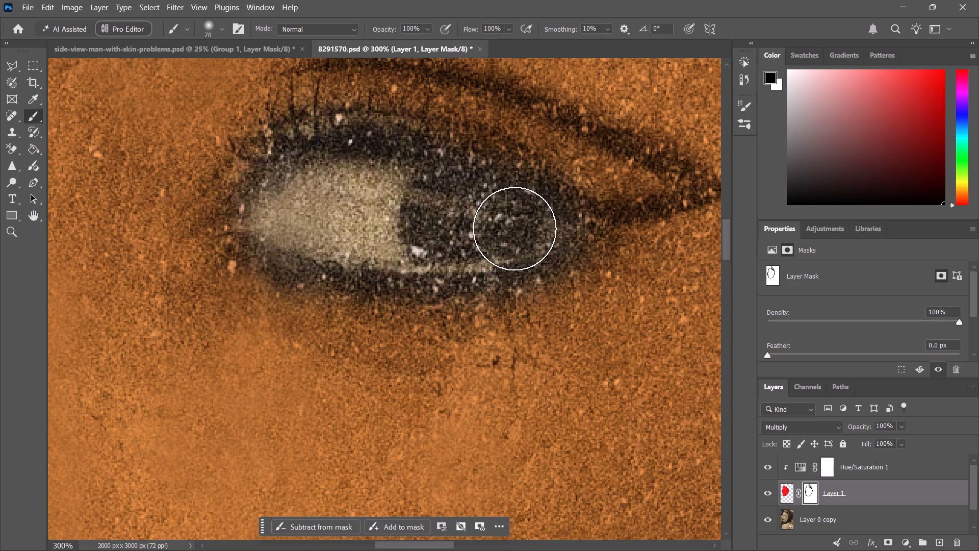
drag(514, 229, 494, 241)
Mask the orange off the eyebrow above the nearer eye on Layer 1's mask with a 25 px brush.
key(space)
key(space)
key(space)
key(space)
key(space)
key(space)
key(space)
key(space)
key(space)
key(space)
click(482, 213)
key(space)
key(space)
key(space)
key(space)
key(space)
key(space)
key(space)
key(space)
key(space)
key(space)
key(space)
key(space)
key(space)
key(space)
key(space)
key(space)
key(space)
key(space)
key(space)
key(space)
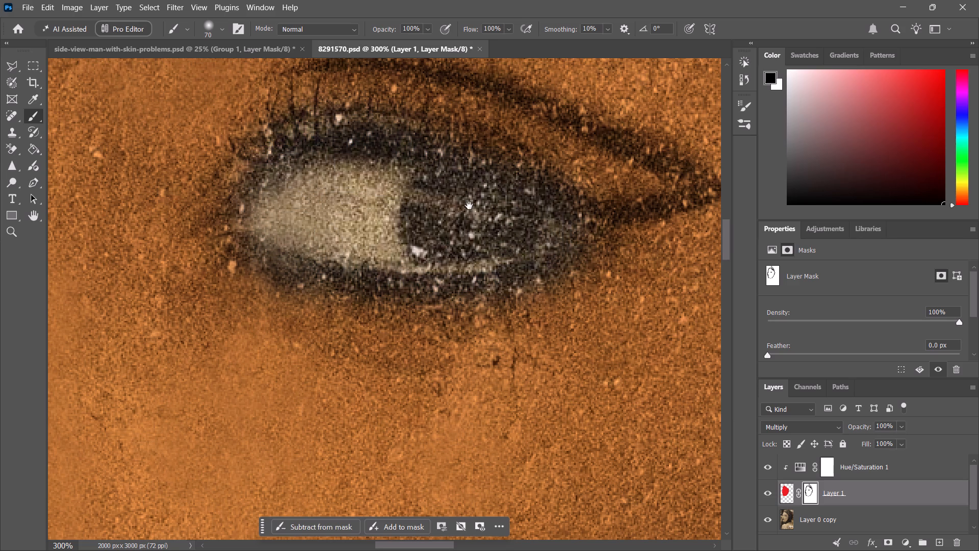
drag(469, 202, 429, 377)
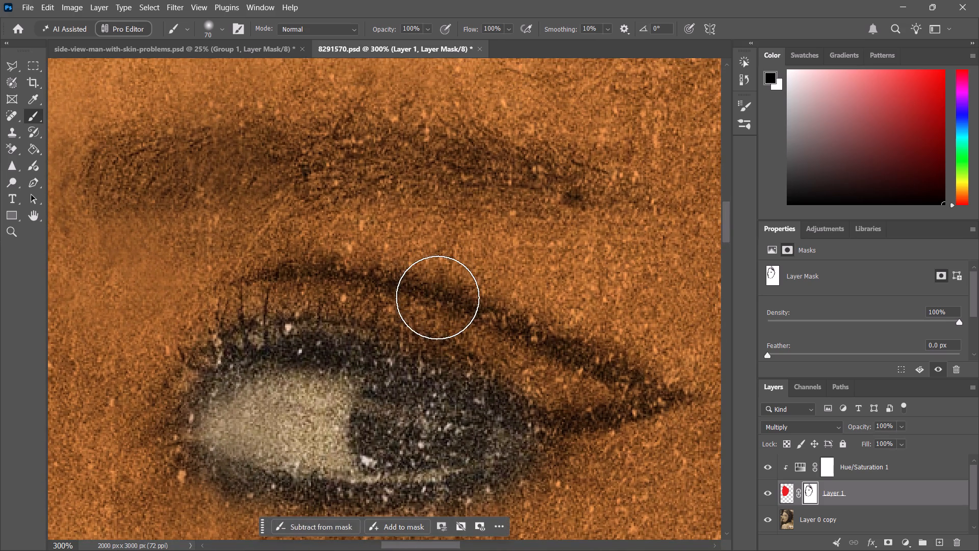
key(bracketleft)
key(bracketleft)
key(bracketleft)
key(bracketleft)
key(bracketleft)
key(bracketleft)
key(bracketleft)
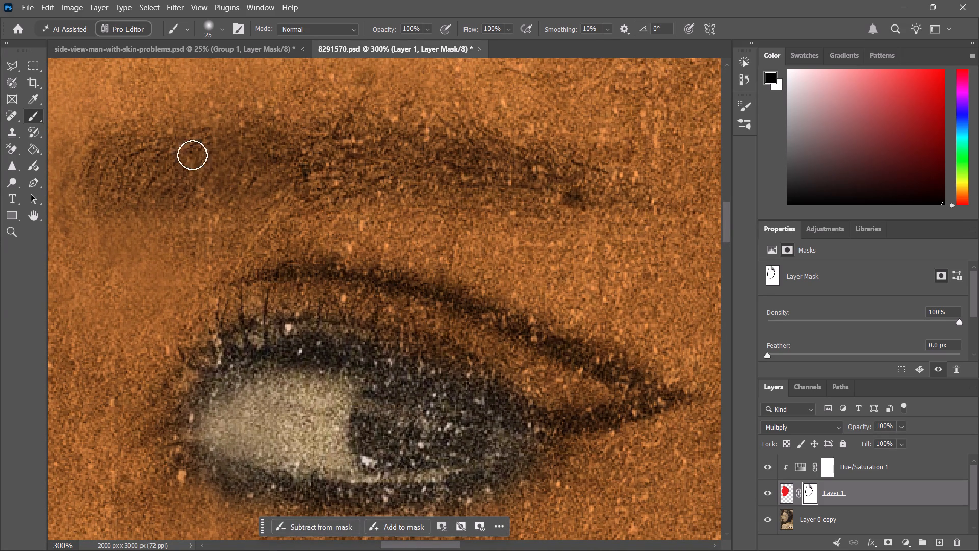
drag(117, 145, 153, 175)
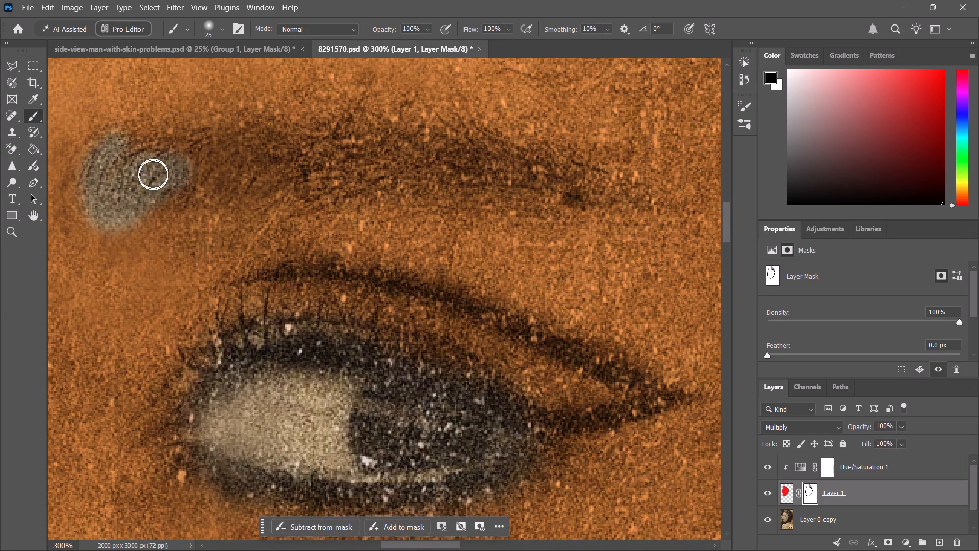
drag(153, 175, 284, 157)
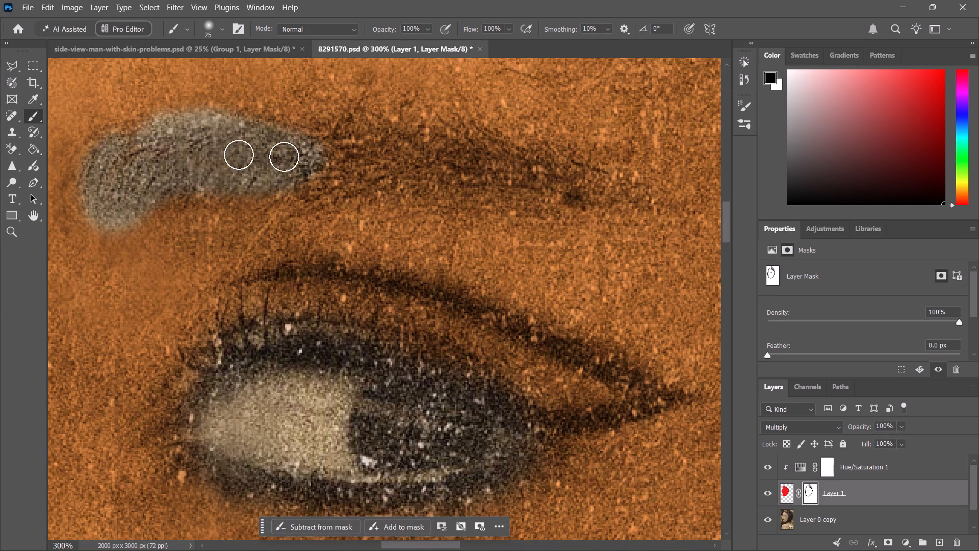
drag(284, 157, 485, 146)
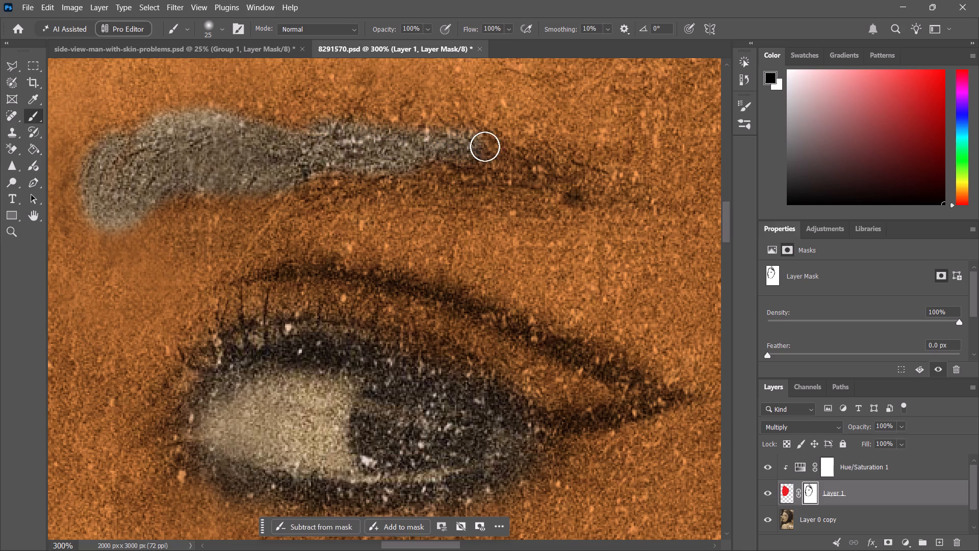
drag(485, 146, 339, 166)
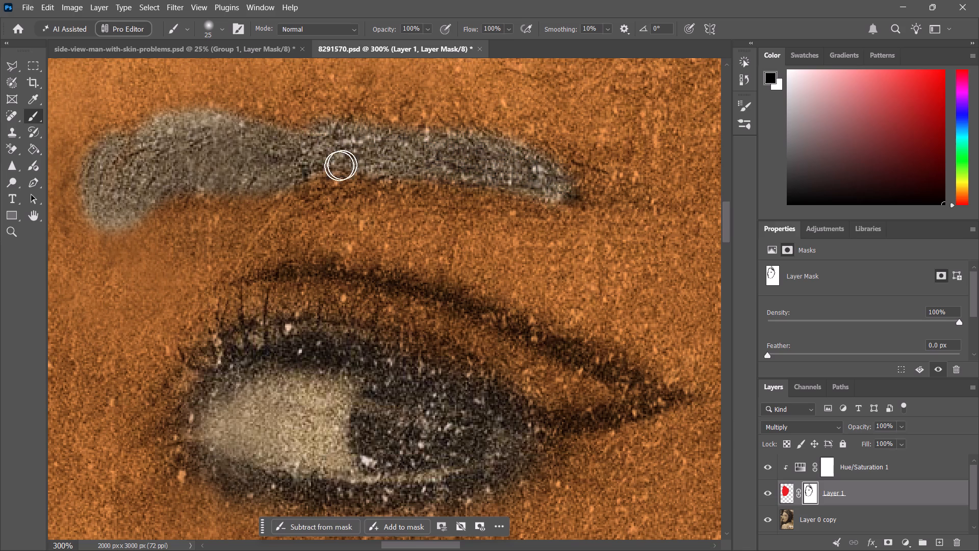
drag(339, 166, 305, 128)
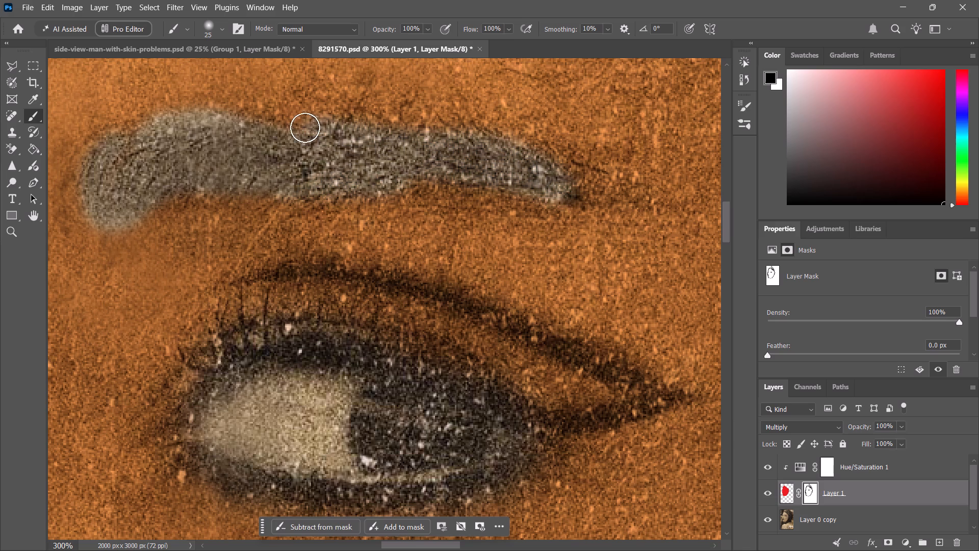
drag(305, 128, 233, 116)
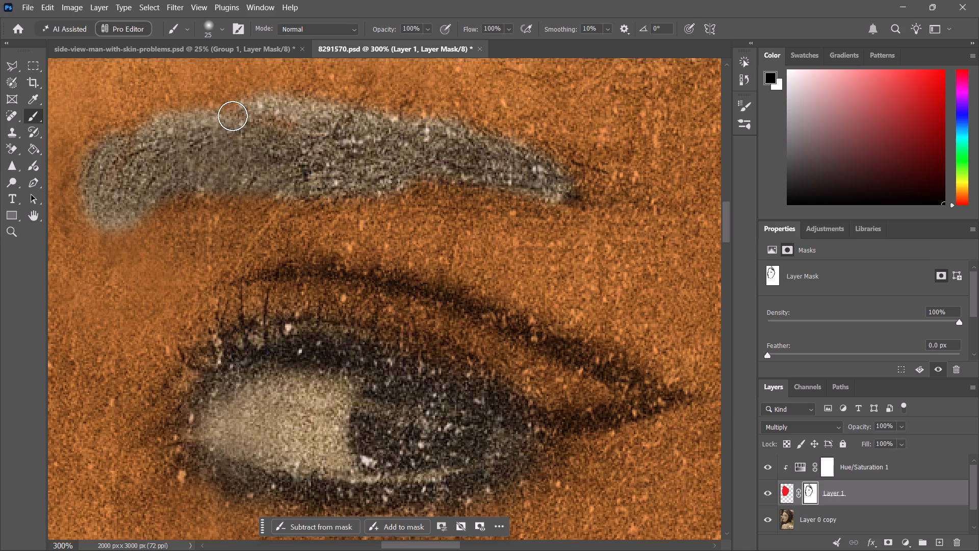
drag(233, 116, 369, 180)
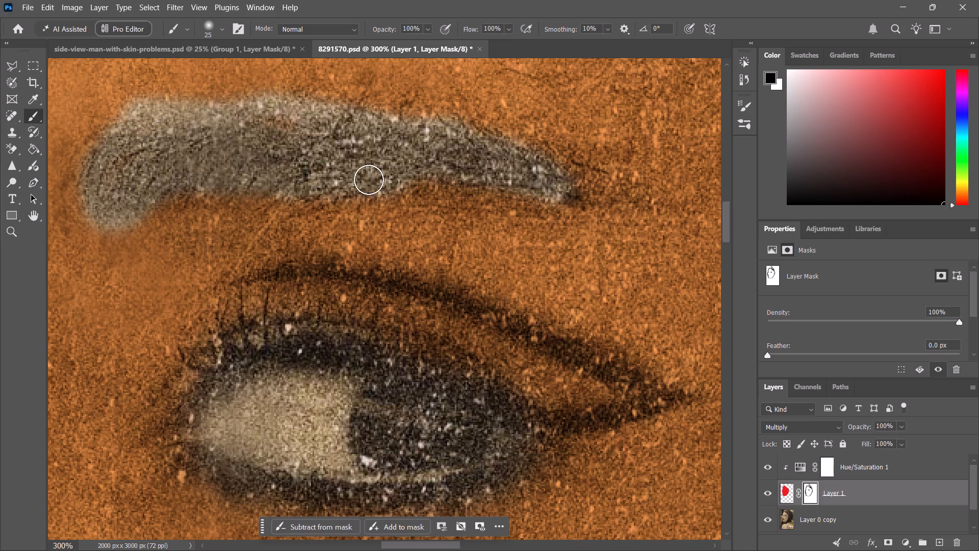
drag(369, 180, 491, 144)
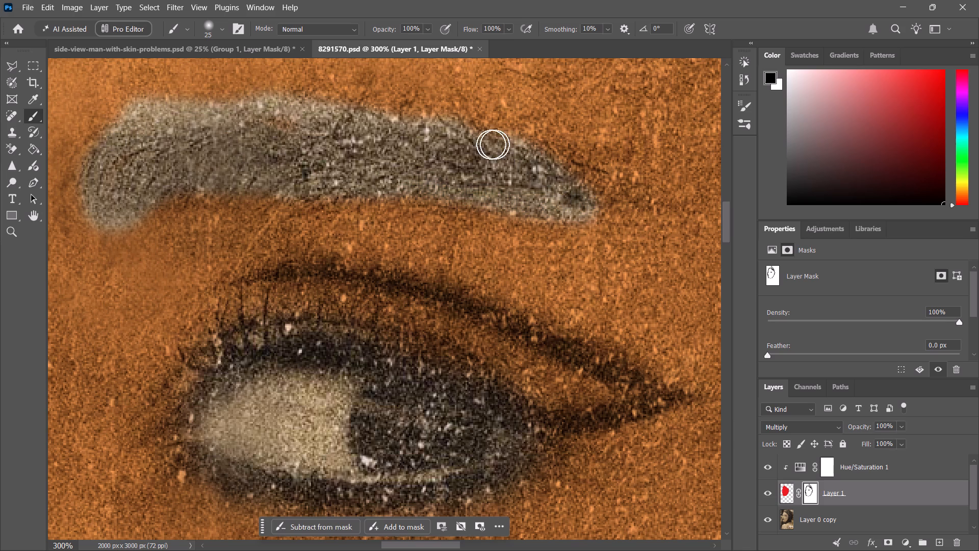
drag(491, 144, 455, 159)
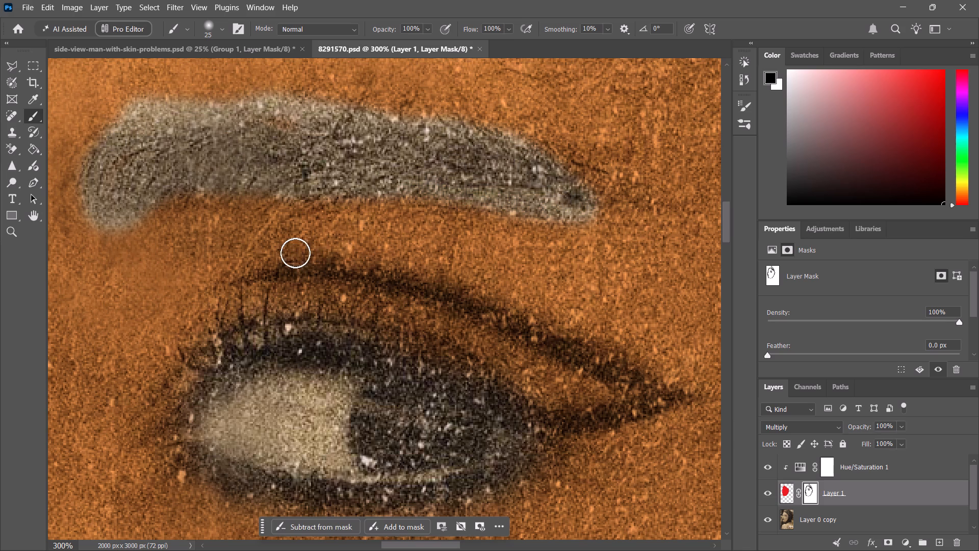
Mask the orange off the upper eyelid crease and the dark line at the eye's outer corner with a 10 px brush.
key(bracketleft)
key(bracketleft)
key(bracketleft)
drag(247, 275, 305, 273)
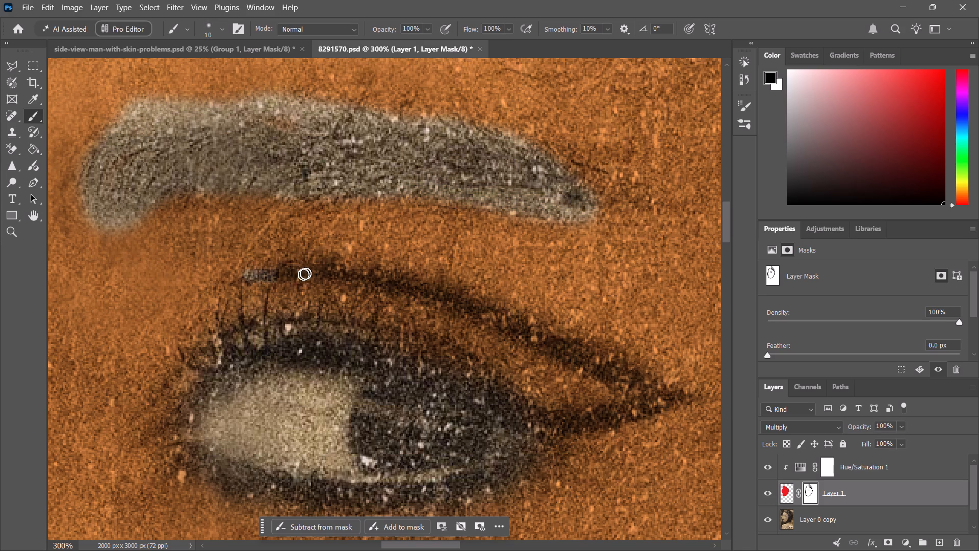
drag(305, 273, 377, 283)
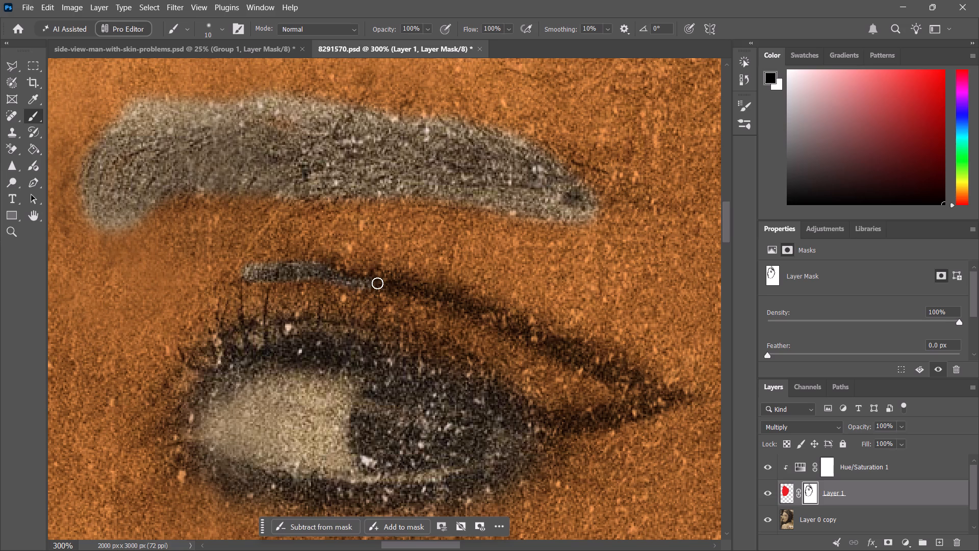
drag(377, 283, 380, 284)
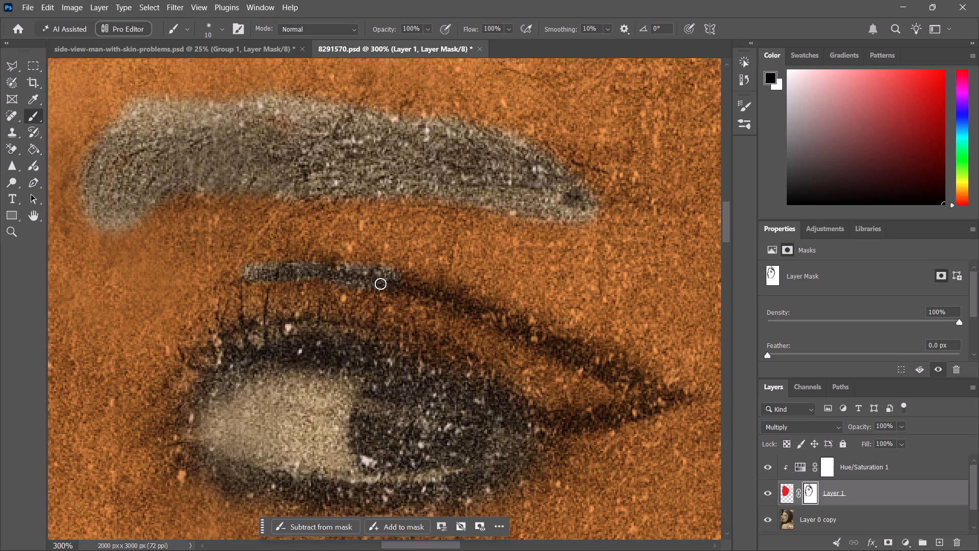
drag(380, 284, 563, 353)
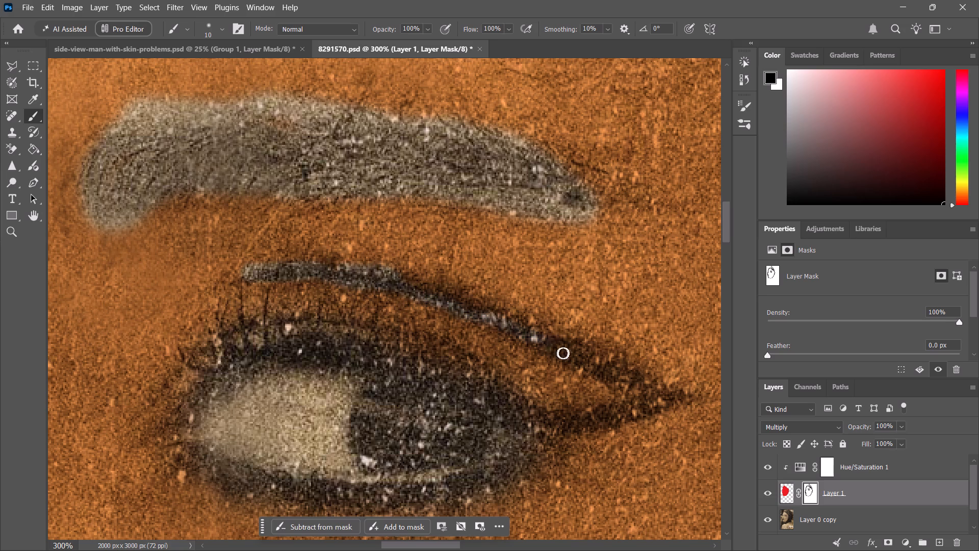
drag(563, 353, 470, 301)
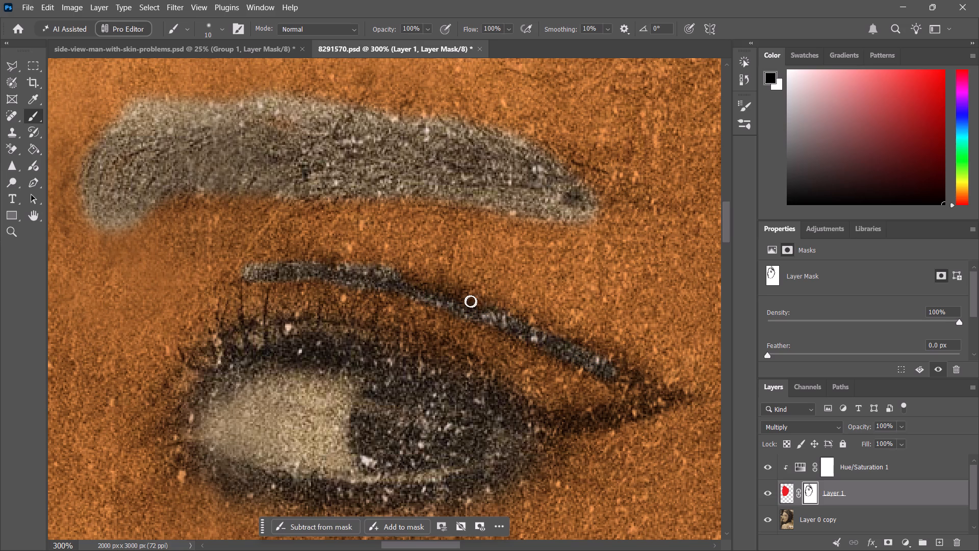
drag(470, 301, 406, 280)
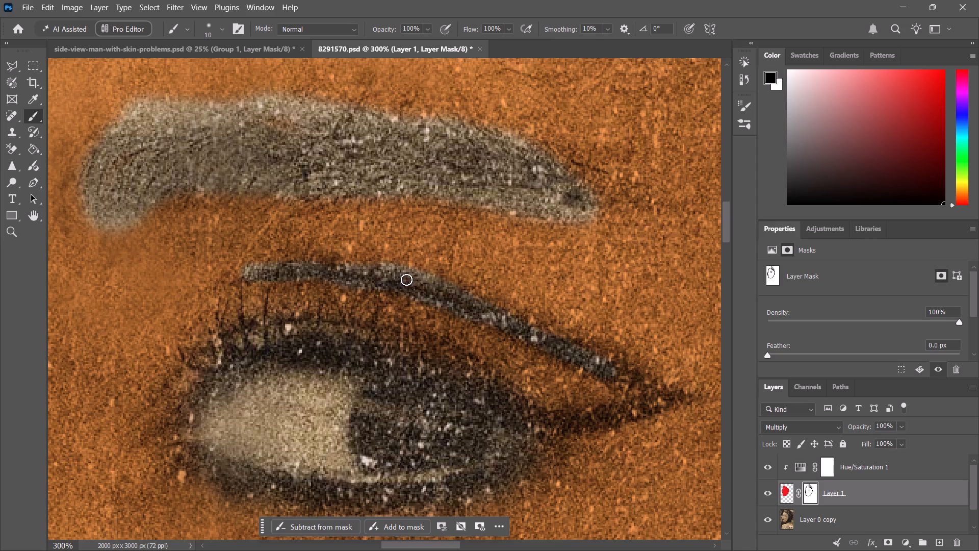
drag(406, 280, 610, 379)
drag(610, 379, 654, 394)
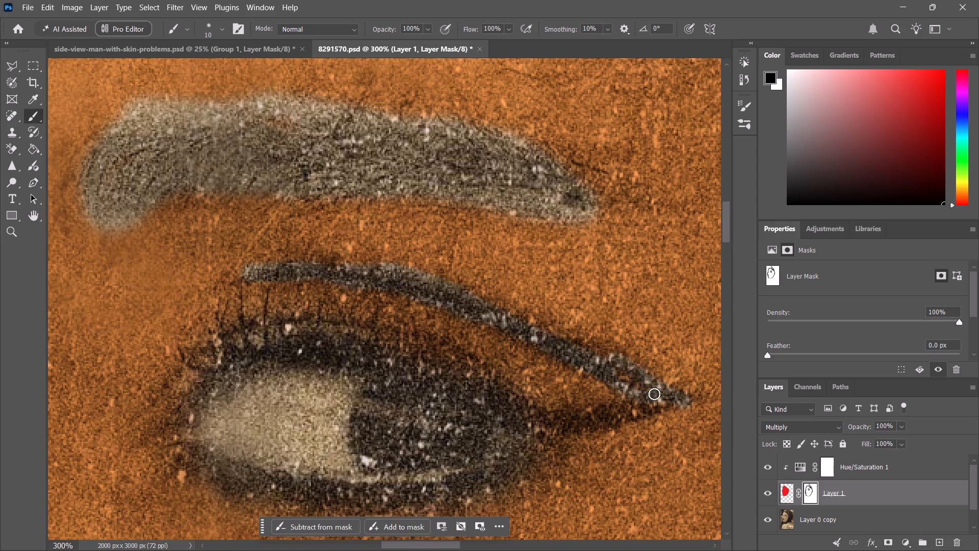
drag(654, 394, 657, 400)
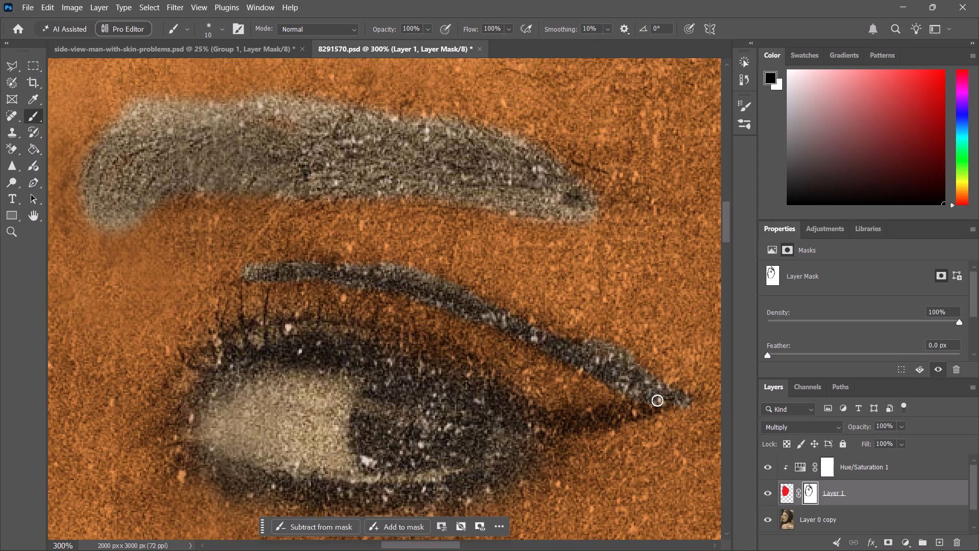
drag(657, 400, 527, 435)
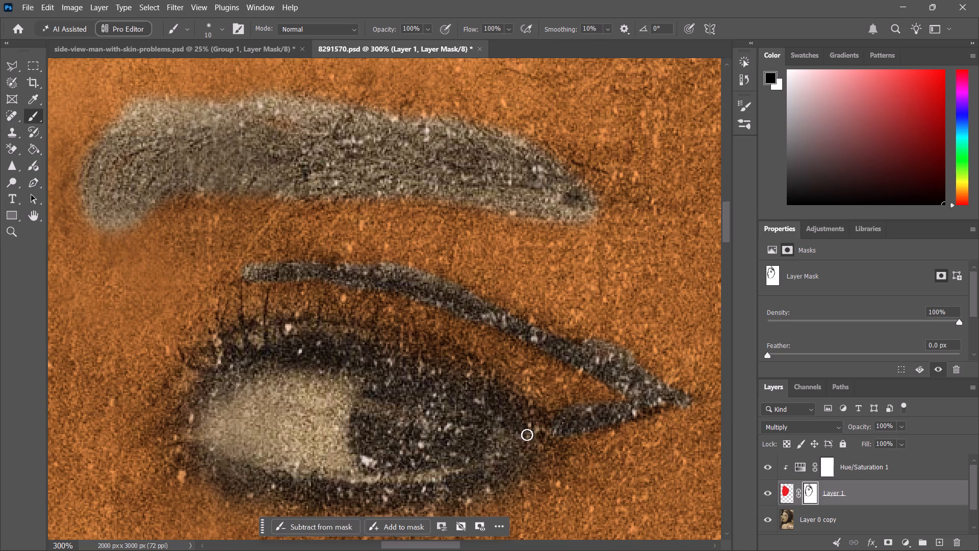
drag(527, 435, 655, 398)
Mask the orange off the upper lash line and lashes from the outer corner to the inner corner with the 10 px brush.
drag(655, 398, 511, 386)
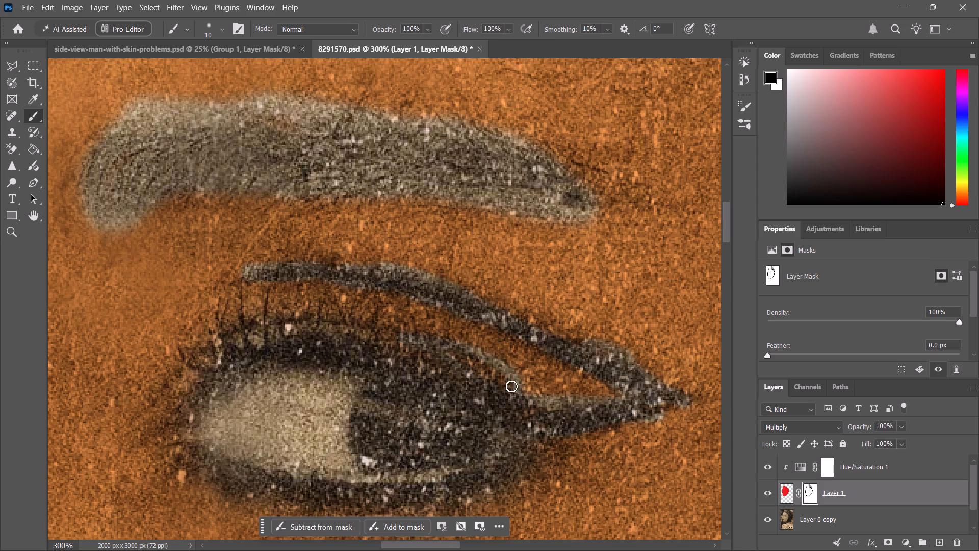
drag(511, 386, 505, 382)
drag(471, 361, 381, 330)
drag(381, 330, 216, 332)
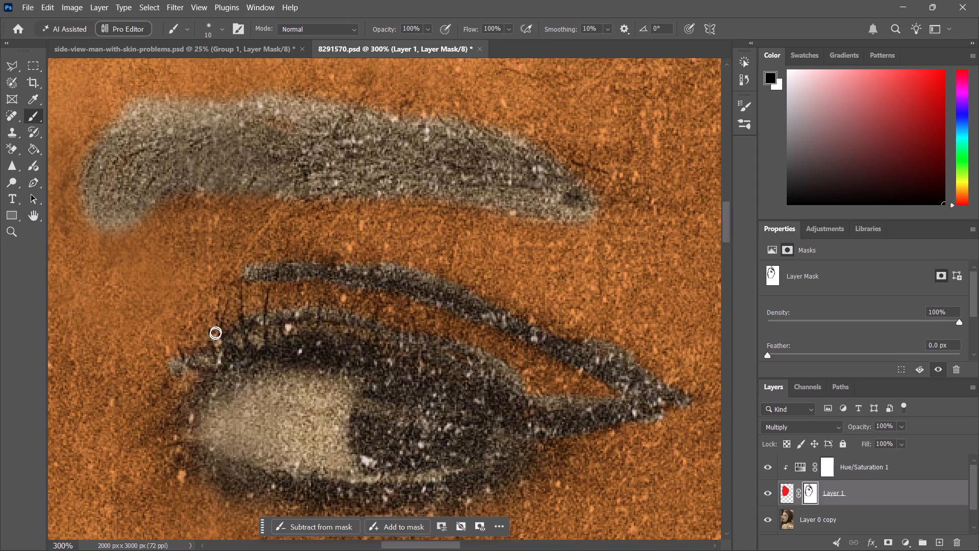
drag(216, 332, 304, 343)
drag(304, 343, 306, 341)
drag(279, 331, 304, 332)
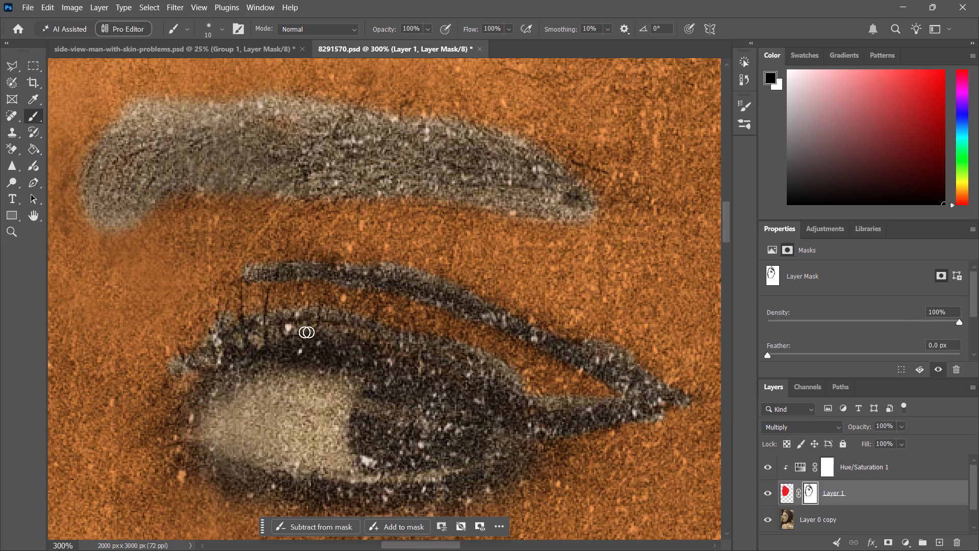
drag(304, 332, 359, 339)
drag(359, 339, 240, 380)
Mask the orange off the eye's inner corner and along the lower lash line to the outer corner.
drag(240, 380, 173, 435)
drag(173, 435, 195, 460)
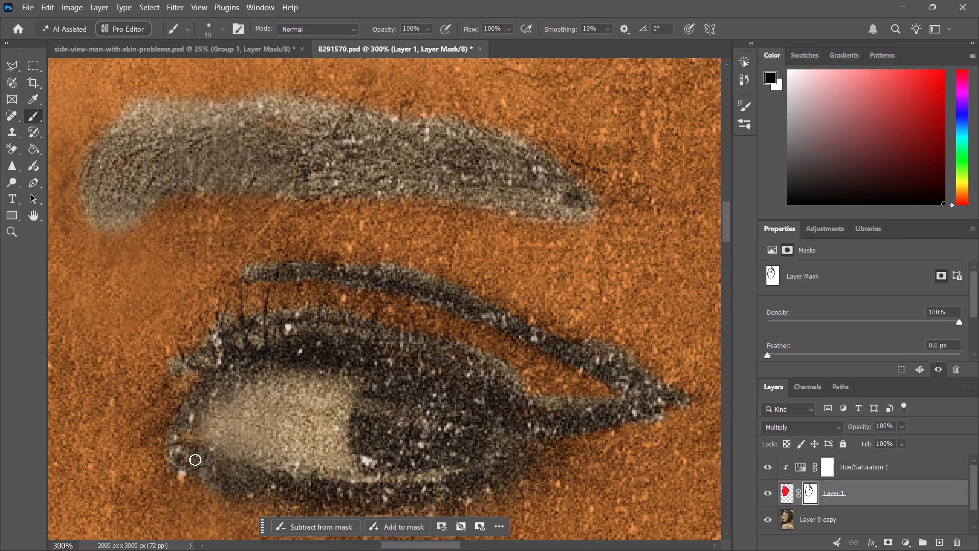
drag(195, 460, 320, 489)
drag(320, 489, 522, 464)
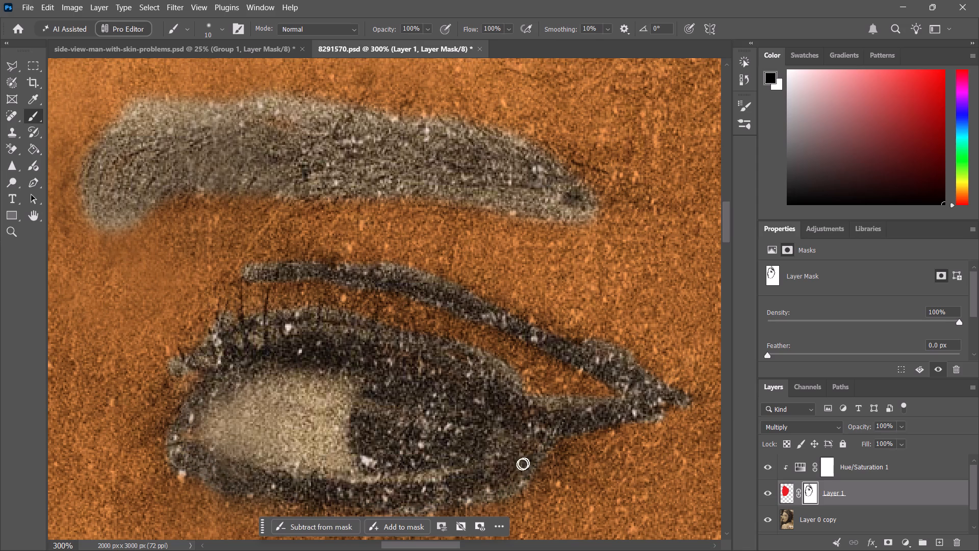
drag(522, 464, 444, 481)
Clean the remaining orange off the nearer eye's lower lash line and inner upper lashes with the 10 px brush.
drag(444, 481, 396, 491)
click(396, 491)
drag(222, 351, 219, 354)
drag(219, 354, 274, 337)
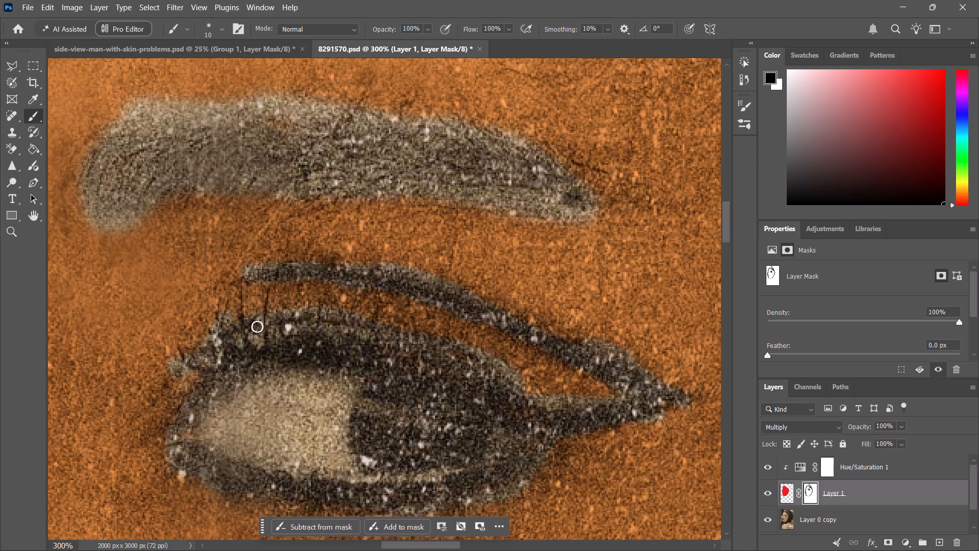
Mask the orange off the farther eye, including its eyeball, upper lid and lash lines, with a 40 px brush.
key(space)
key(space)
key(space)
key(space)
key(space)
key(space)
key(space)
key(space)
key(space)
key(space)
key(space)
key(space)
key(space)
key(space)
key(space)
key(space)
key(space)
key(space)
key(space)
key(space)
drag(203, 307, 784, 350)
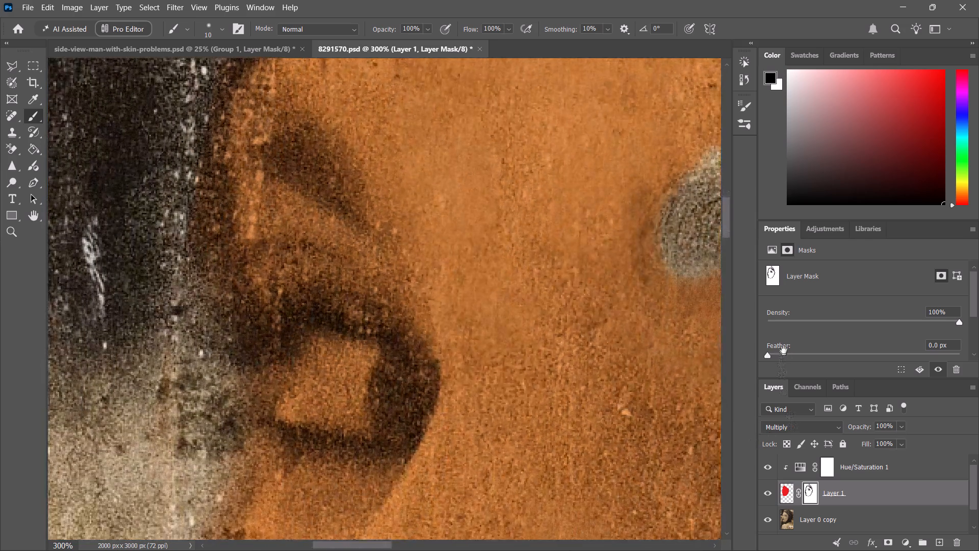
drag(784, 350, 786, 344)
text(]])
key(bracketright)
key(bracketright)
key(bracketright)
key(bracketright)
drag(395, 341, 417, 365)
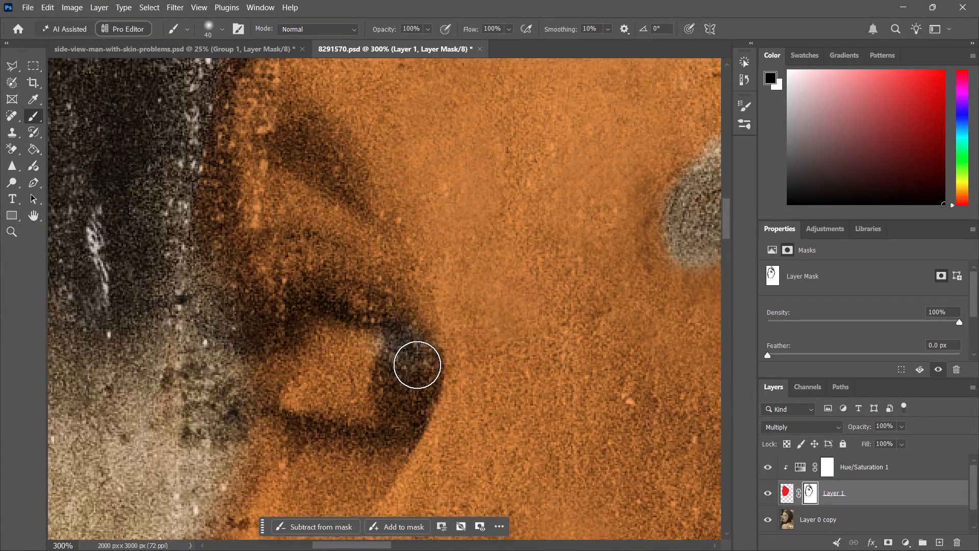
drag(417, 365, 342, 335)
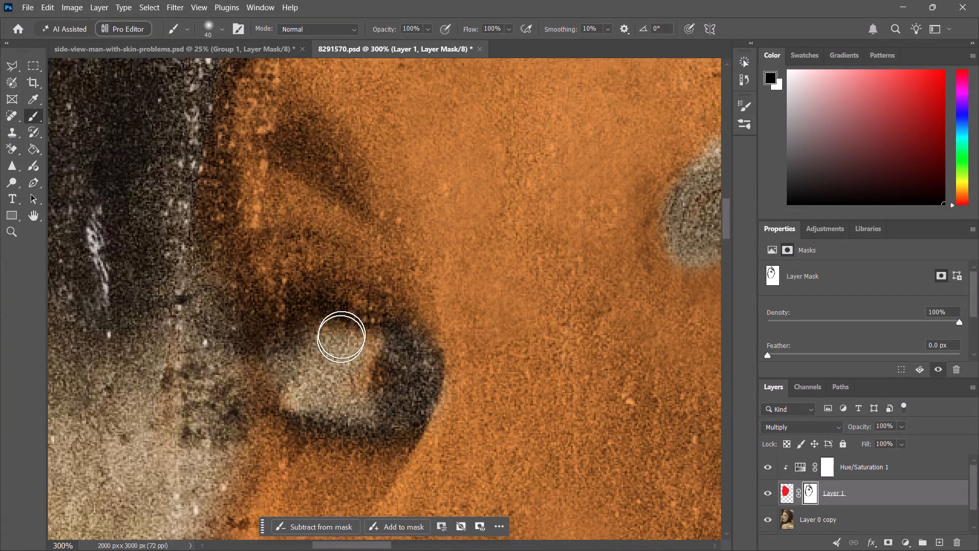
drag(342, 335, 267, 307)
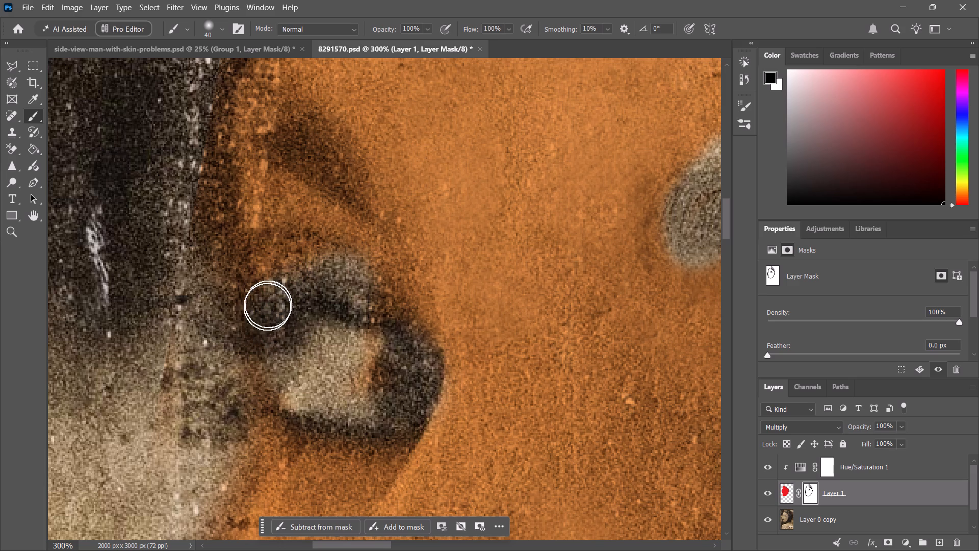
drag(267, 307, 357, 297)
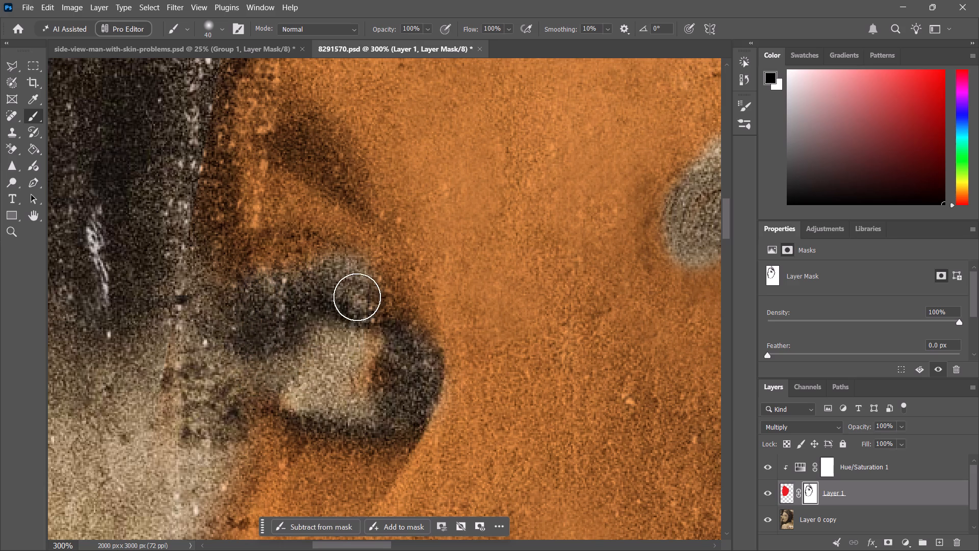
drag(357, 297, 298, 415)
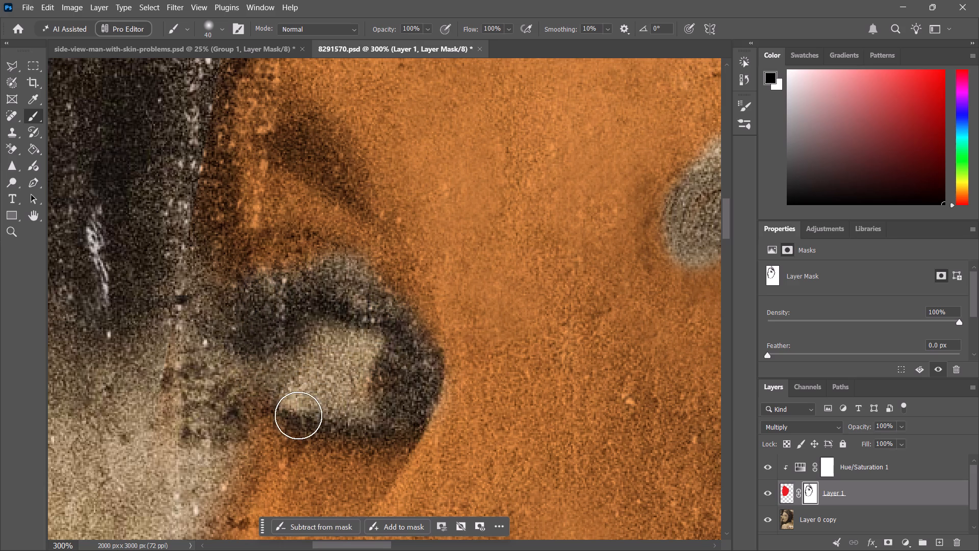
drag(298, 415, 347, 373)
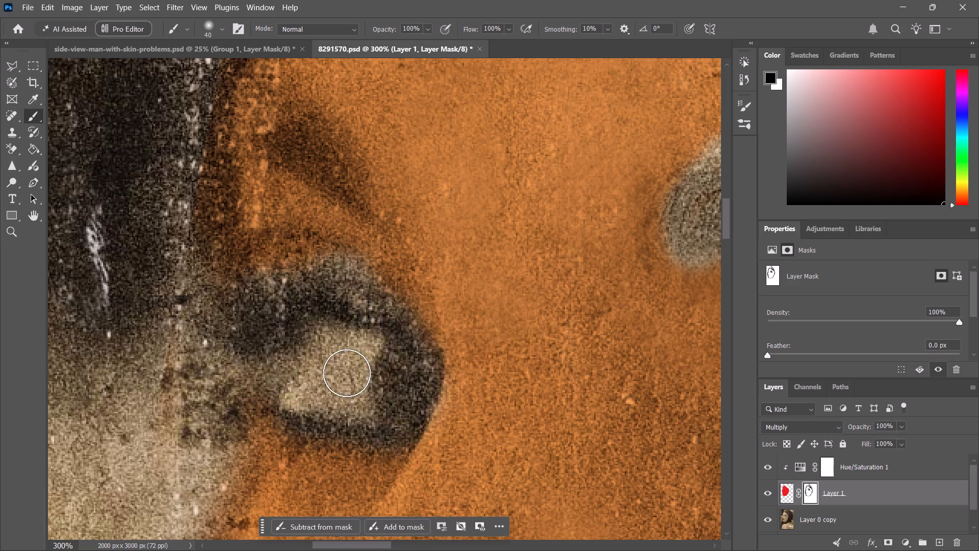
drag(347, 373, 331, 372)
Mask the orange off the eyebrow above the farther eye with a 15 px brush.
key(bracketleft)
key(bracketleft)
key(bracketleft)
key(bracketleft)
key(bracketleft)
key(bracketleft)
key(bracketleft)
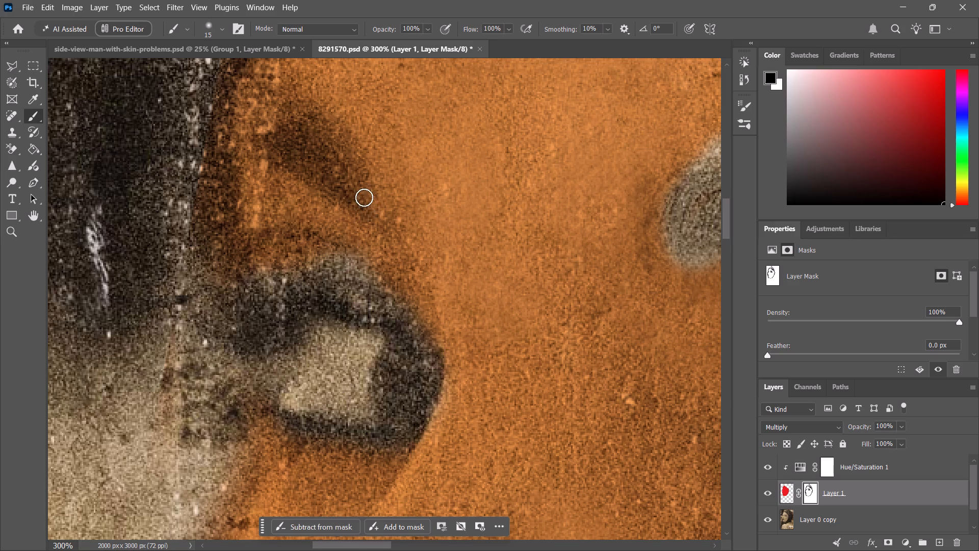
drag(362, 197, 327, 153)
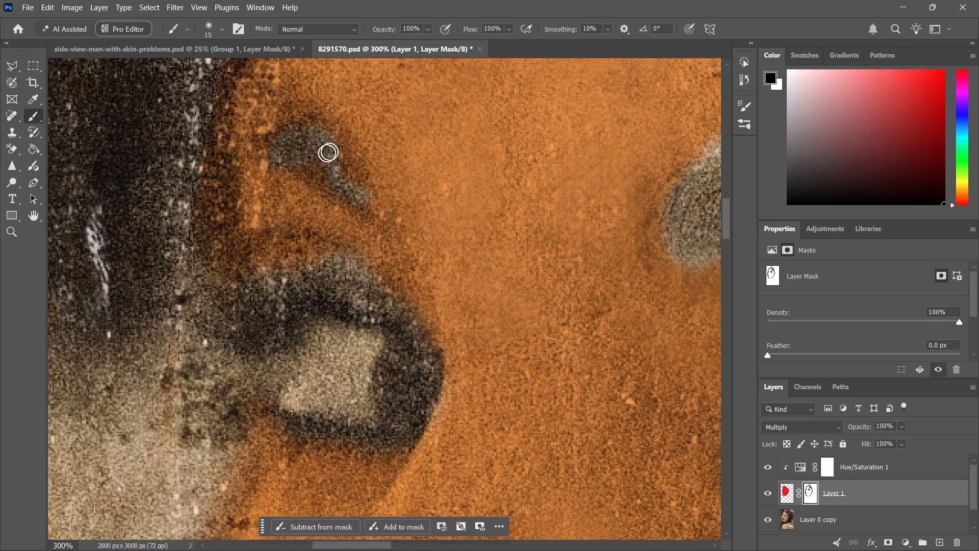
drag(327, 153, 343, 143)
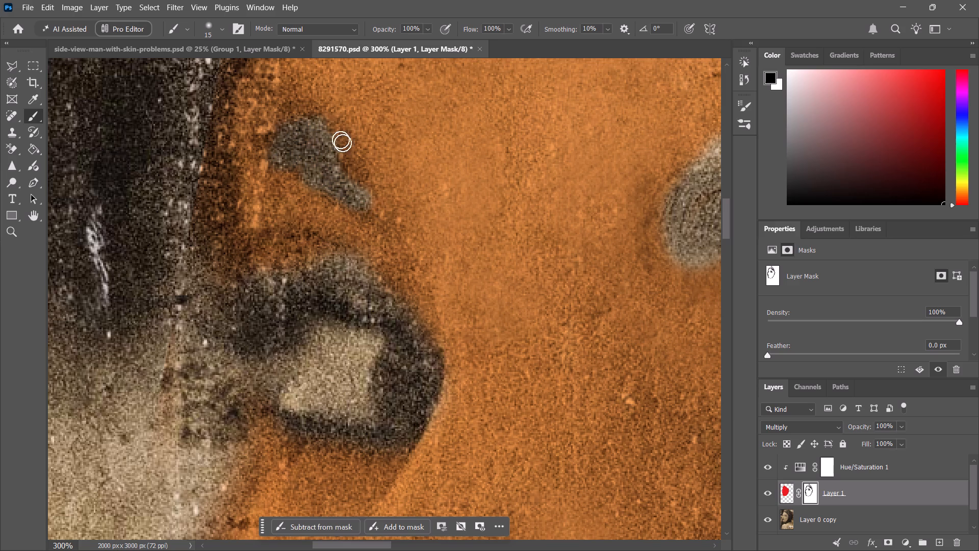
drag(343, 143, 338, 167)
Touch up the mask along the farther eye's upper lid near the face edge with the 15 px brush.
drag(280, 277, 278, 275)
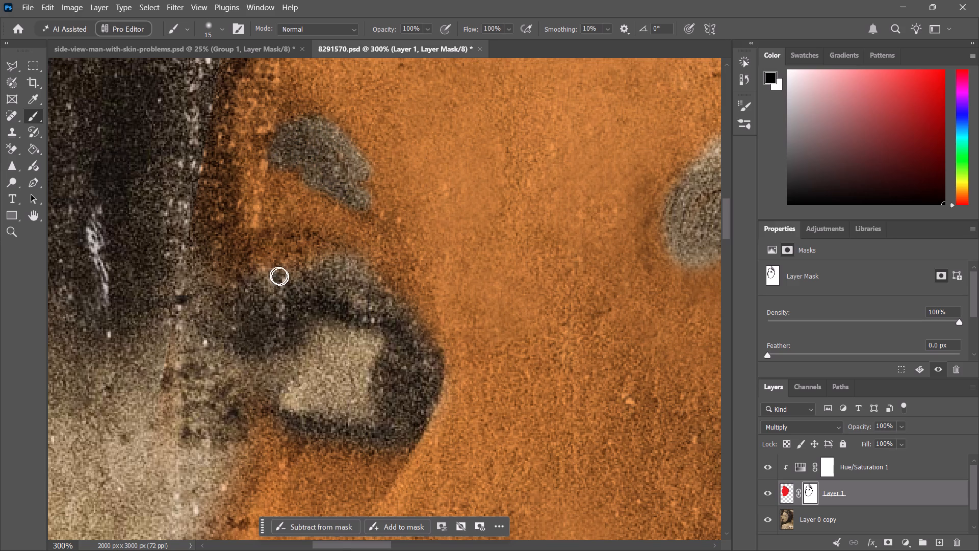
drag(278, 275, 272, 307)
click(272, 306)
Examine the masked eyes, eyebrows and skin colour across the whole portrait.
key(z)
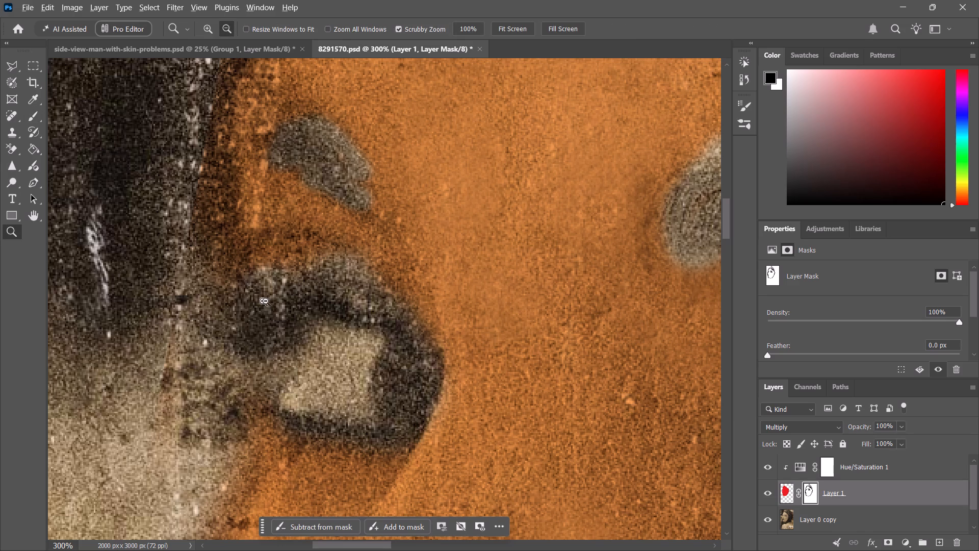
alt+click(690, 214)
alt+click(468, 258)
alt+double_click(586, 251)
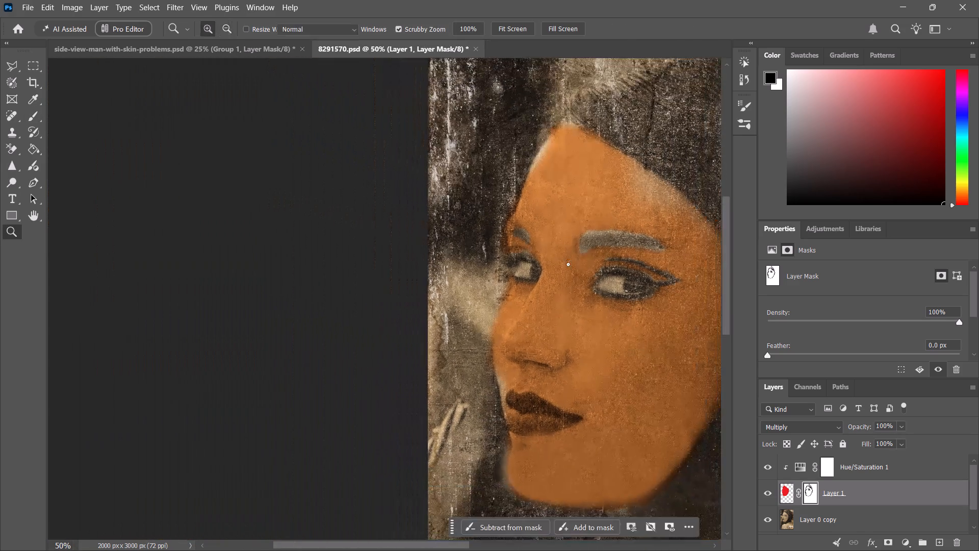
key(space)
key(space)
key(space)
key(space)
key(space)
key(space)
key(space)
key(space)
key(space)
key(space)
key(space)
key(space)
key(space)
key(space)
key(space)
key(space)
key(space)
key(space)
key(space)
key(space)
drag(569, 262, 294, 287)
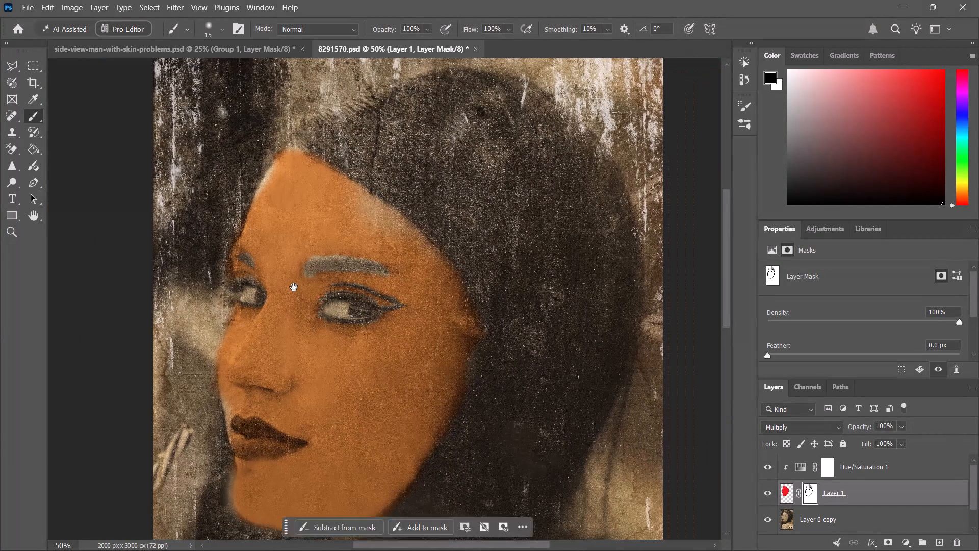
key(space)
key(space)
key(space)
key(space)
key(space)
key(space)
key(space)
key(space)
key(space)
key(space)
key(space)
key(space)
key(space)
key(space)
key(space)
key(space)
key(space)
key(space)
key(space)
key(space)
drag(305, 309, 304, 292)
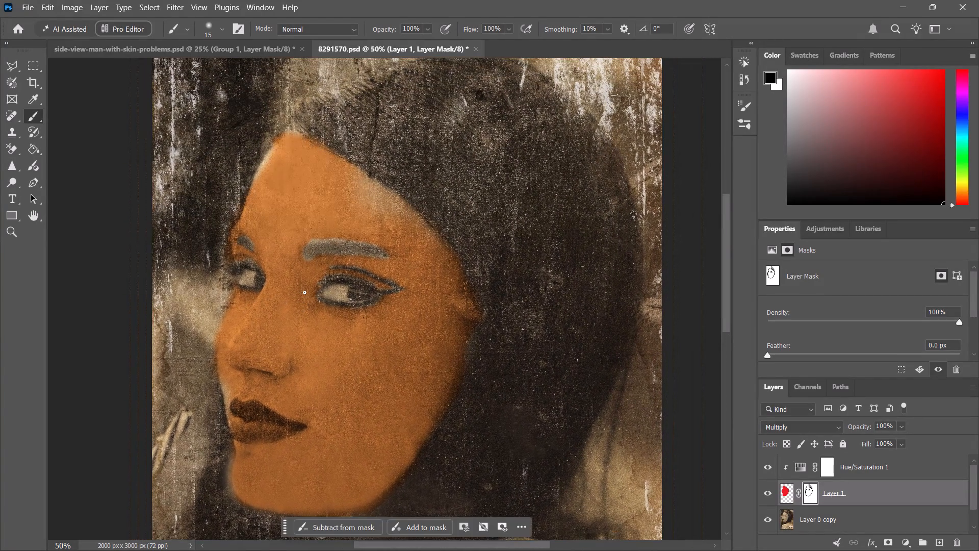
key(z)
alt+click(308, 280)
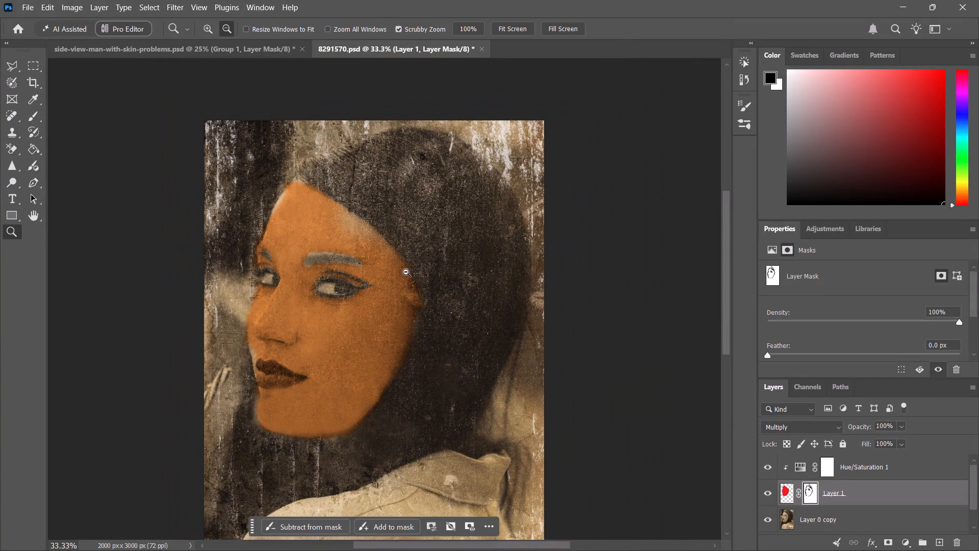
key(space)
key(space)
key(space)
key(space)
key(space)
key(space)
key(space)
key(space)
key(space)
key(space)
key(space)
key(space)
key(space)
key(space)
key(space)
key(space)
key(space)
key(space)
key(space)
key(space)
drag(398, 280, 438, 217)
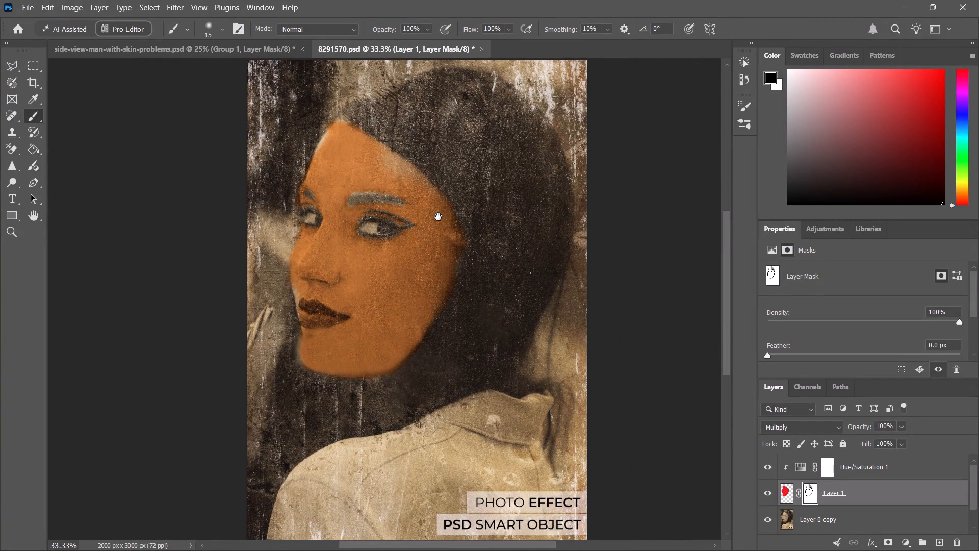
drag(438, 217, 438, 221)
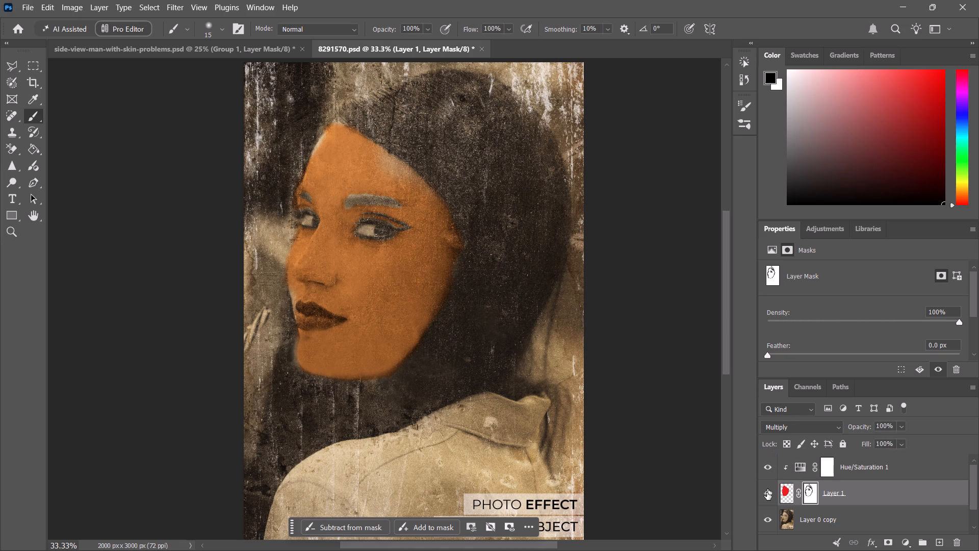
Add a new empty layer above Layer 1, clipped to it.
click(935, 539)
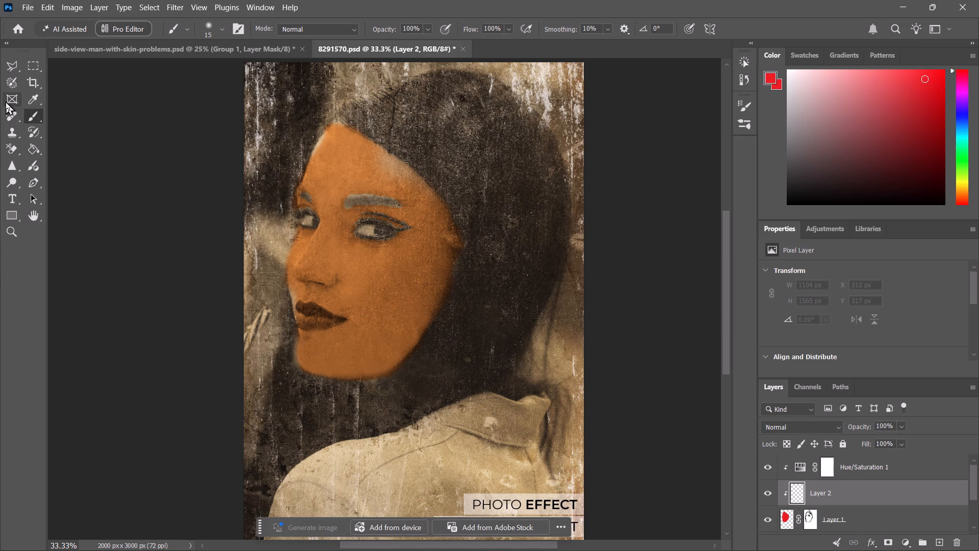
Start a Polygonal Lasso outline on the lips, following the upper lip's top edge to the mouth corner.
click(12, 67)
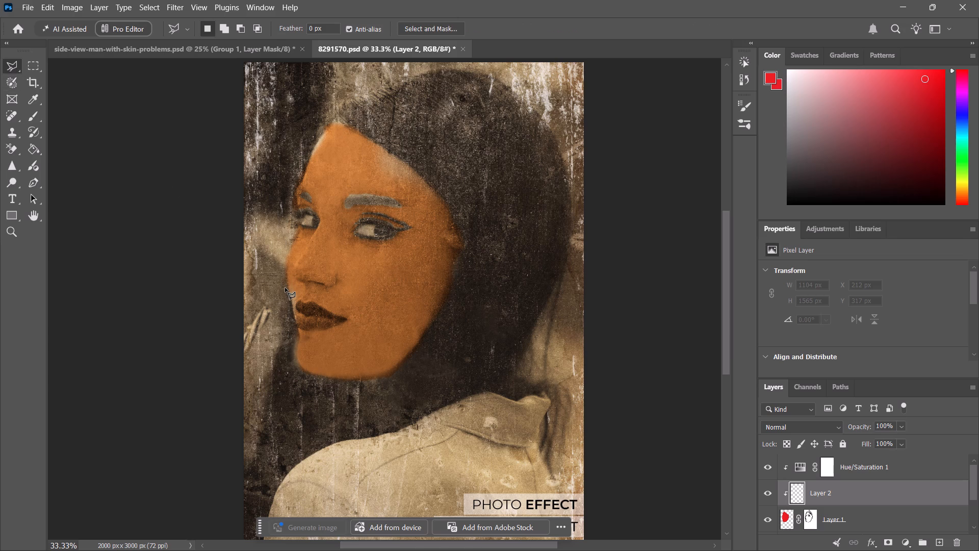
key(z)
key(z)
key(z)
key(z)
key(z)
key(z)
key(z)
key(z)
key(z)
key(z)
key(z)
key(z)
key(z)
key(z)
key(z)
key(z)
key(z)
key(z)
key(z)
key(z)
click(299, 299)
click(304, 318)
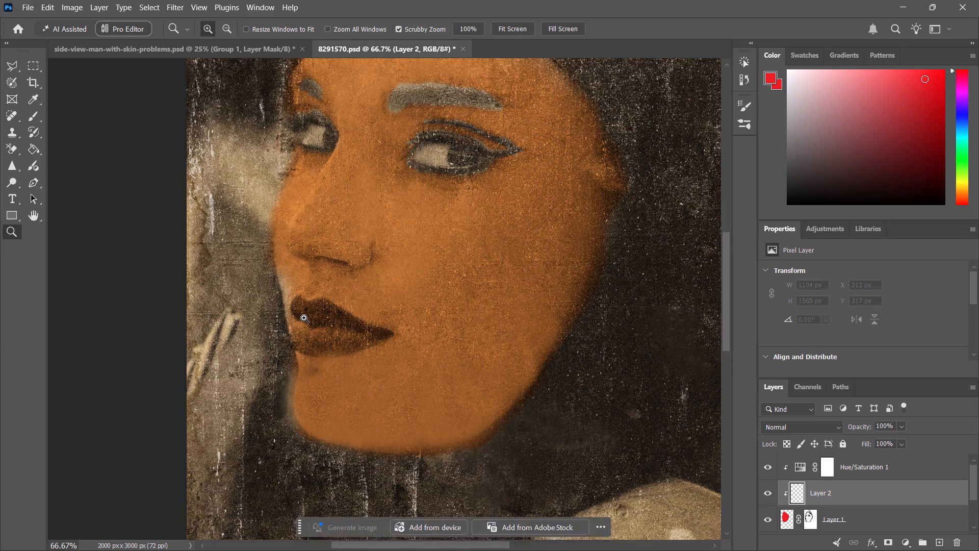
click(304, 318)
click(304, 318)
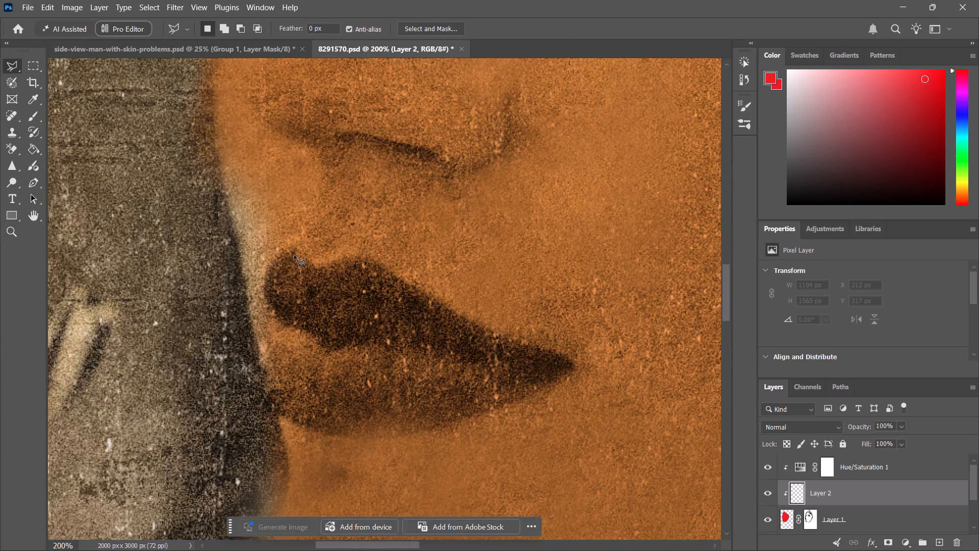
click(295, 249)
click(319, 265)
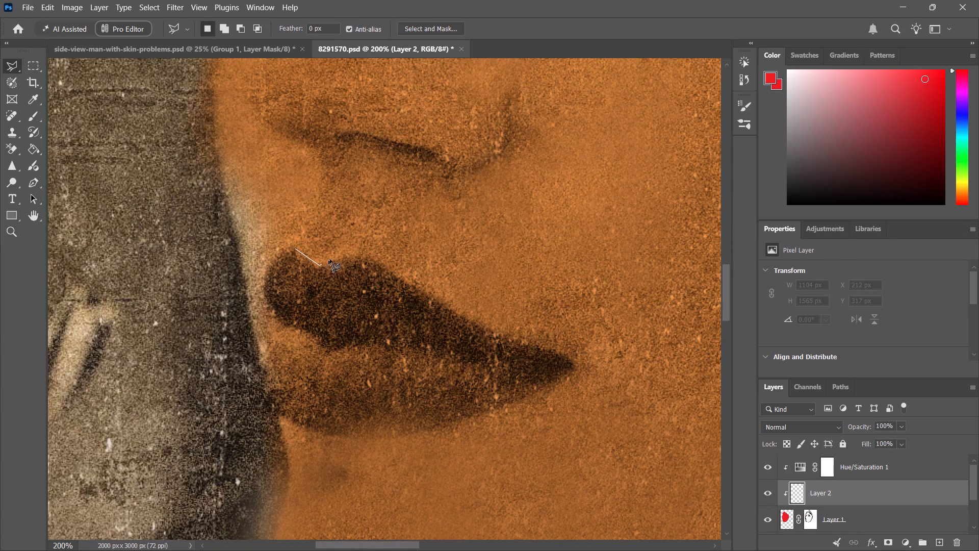
click(361, 251)
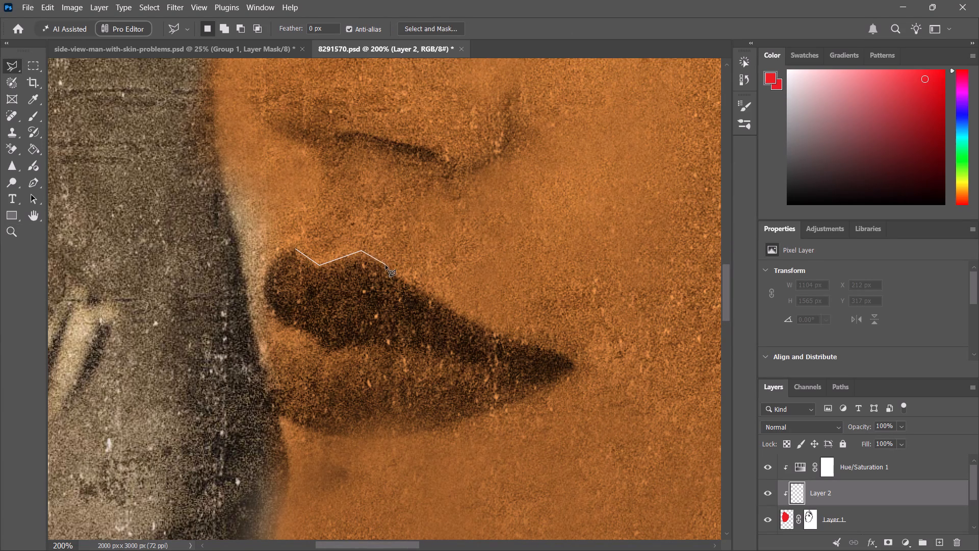
click(389, 268)
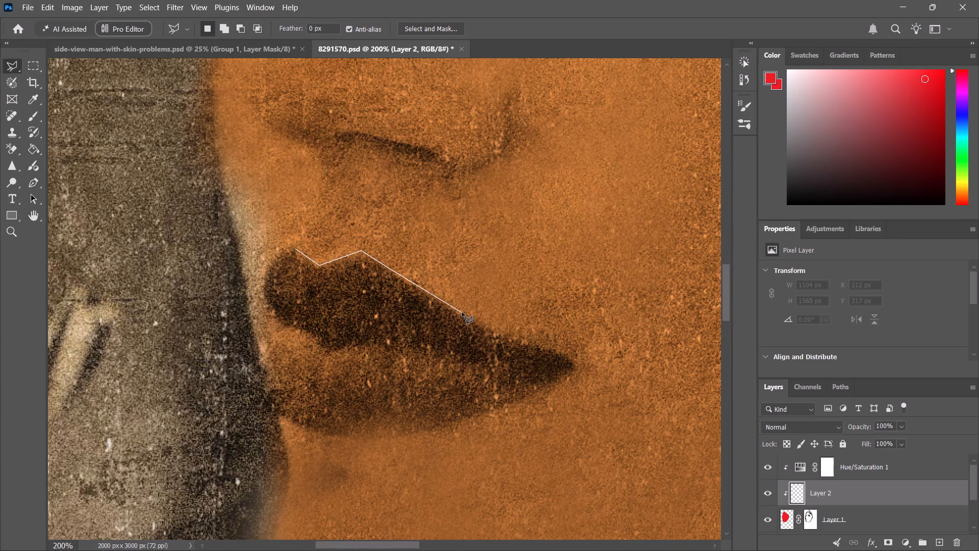
click(458, 313)
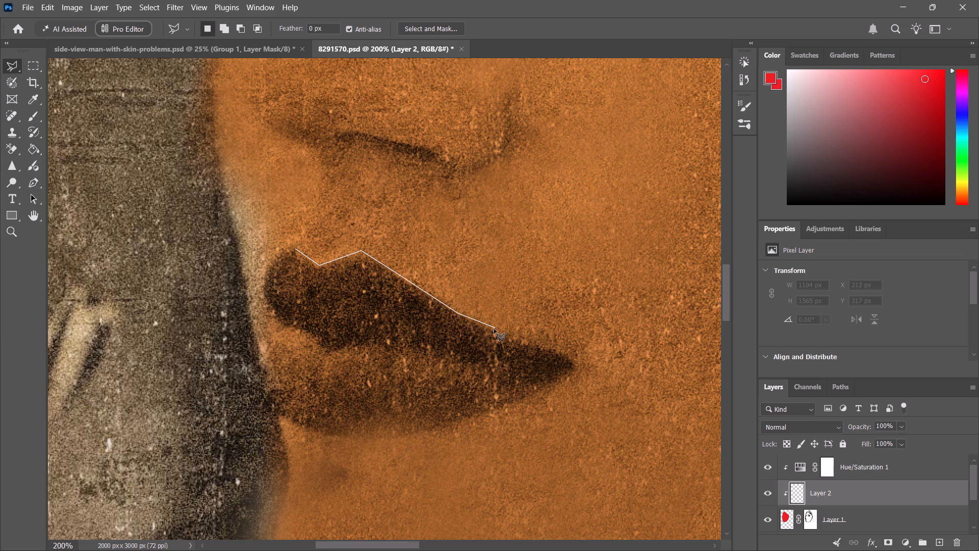
click(493, 332)
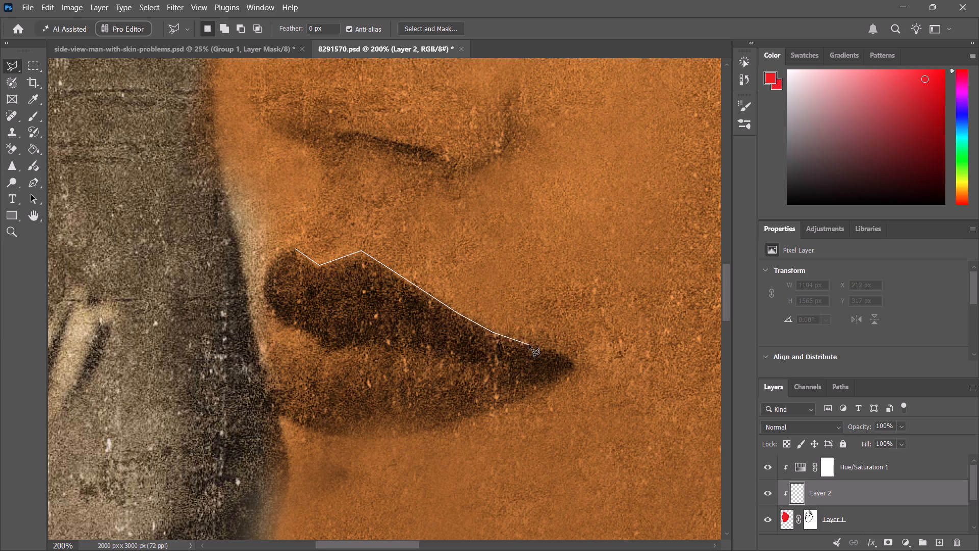
click(536, 342)
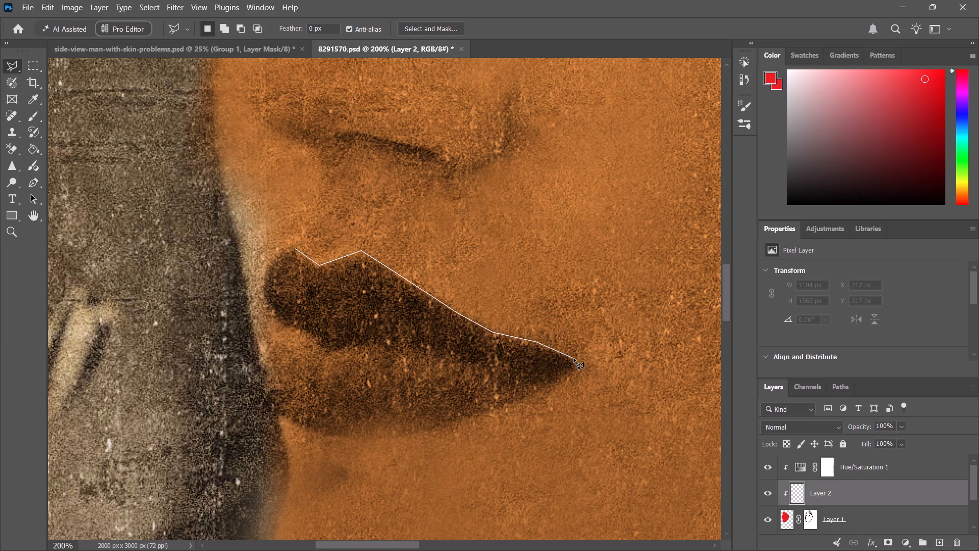
click(574, 357)
Continue the outline under the lower lip and up the lips' front edge, closing the selection around both lips.
click(574, 370)
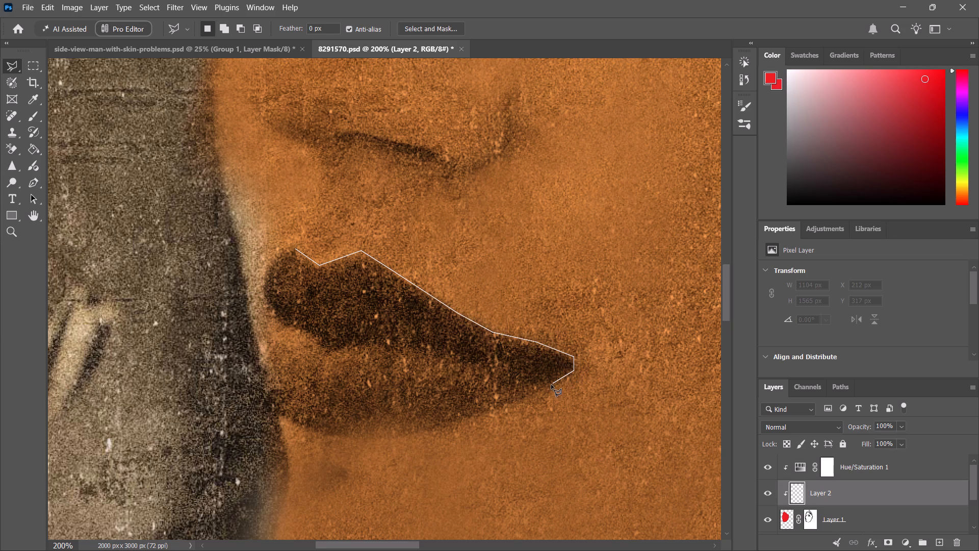
click(549, 385)
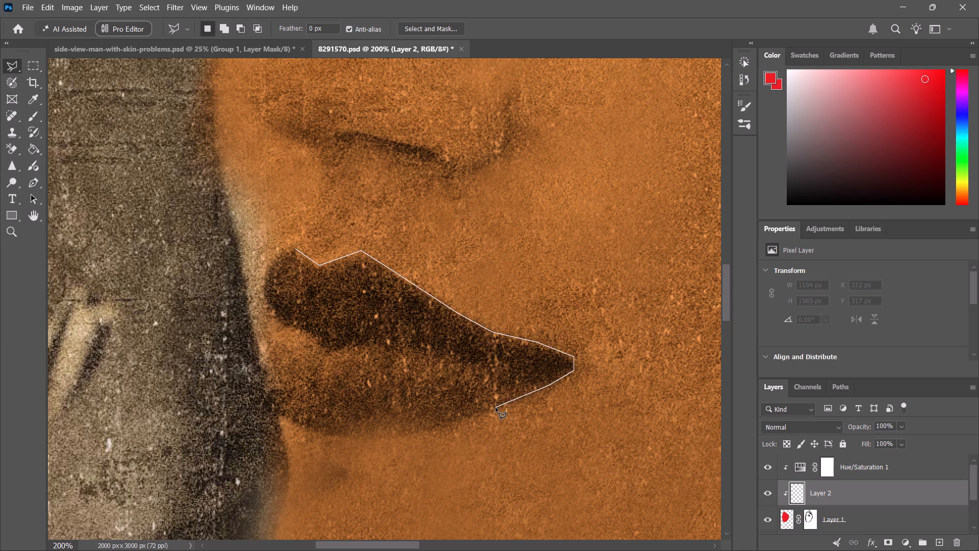
click(496, 409)
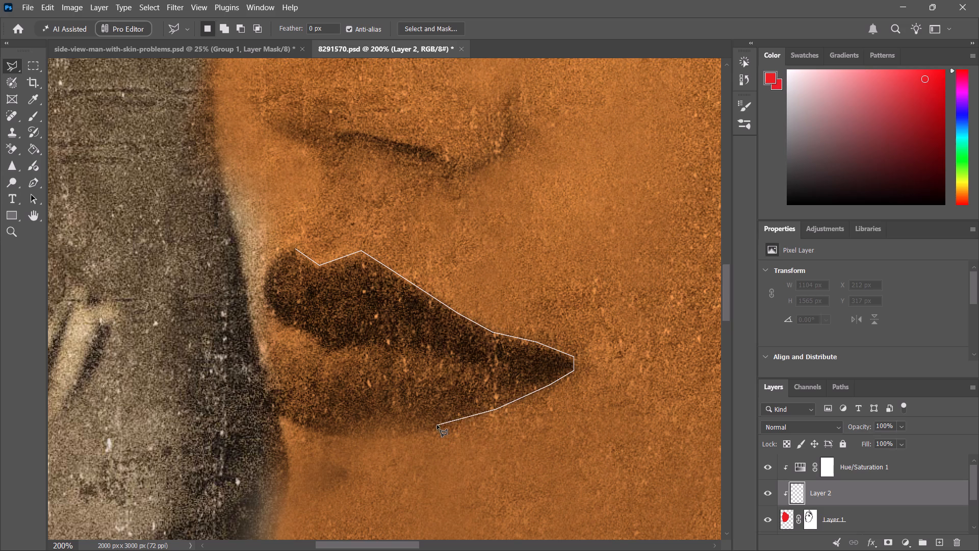
click(437, 423)
click(384, 430)
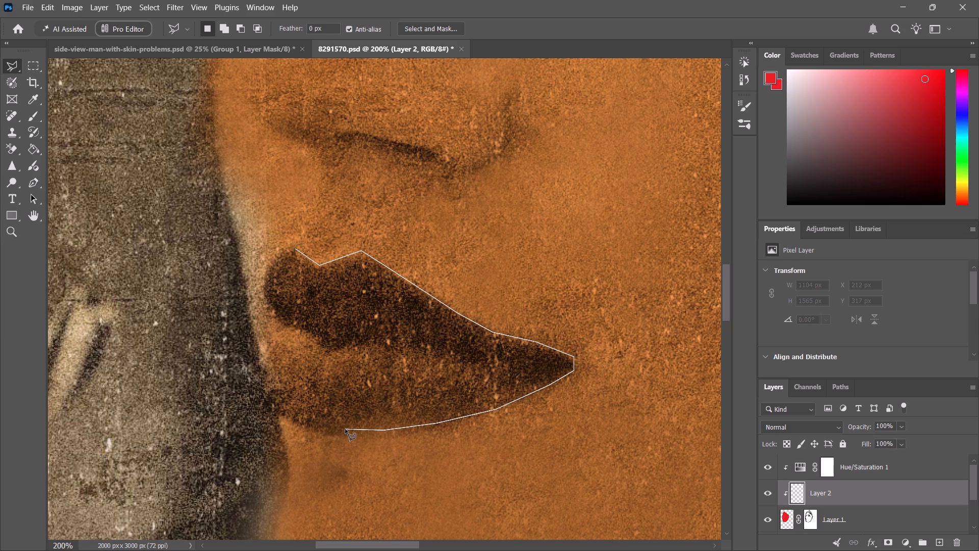
click(345, 433)
click(302, 425)
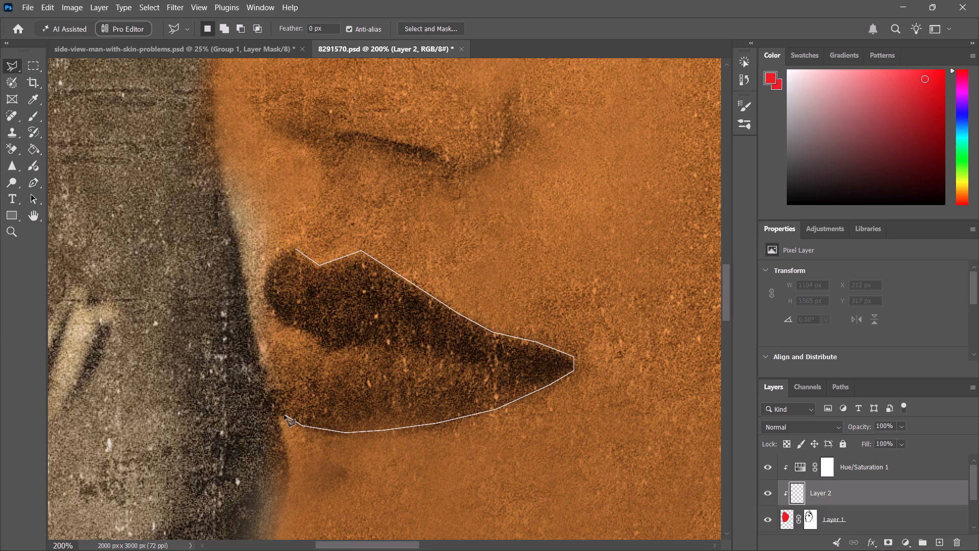
click(276, 413)
click(261, 363)
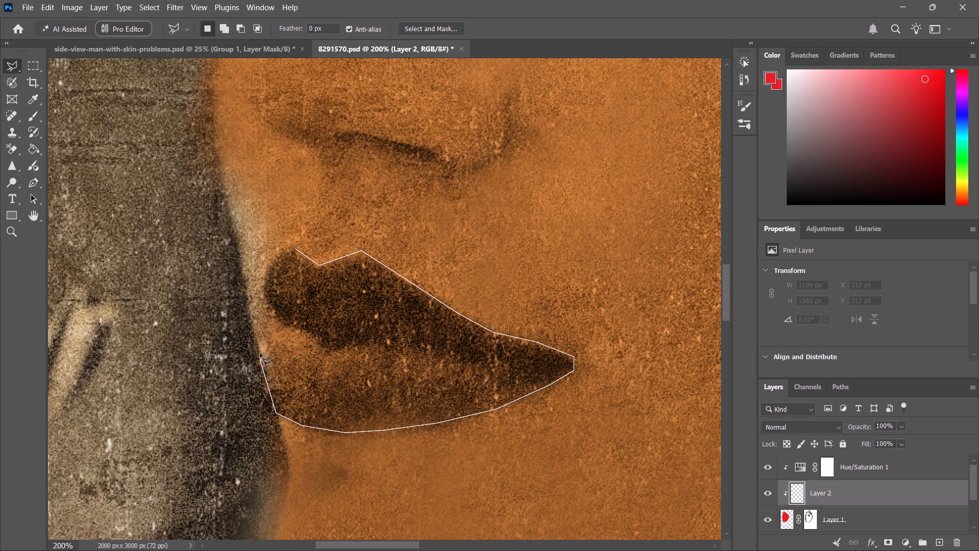
click(263, 347)
click(279, 330)
click(269, 304)
click(263, 277)
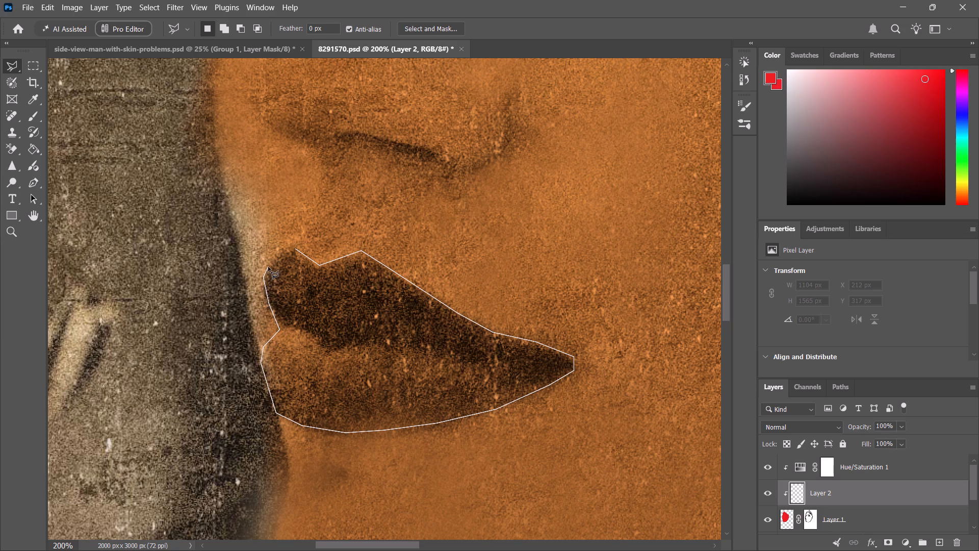
click(268, 267)
click(282, 252)
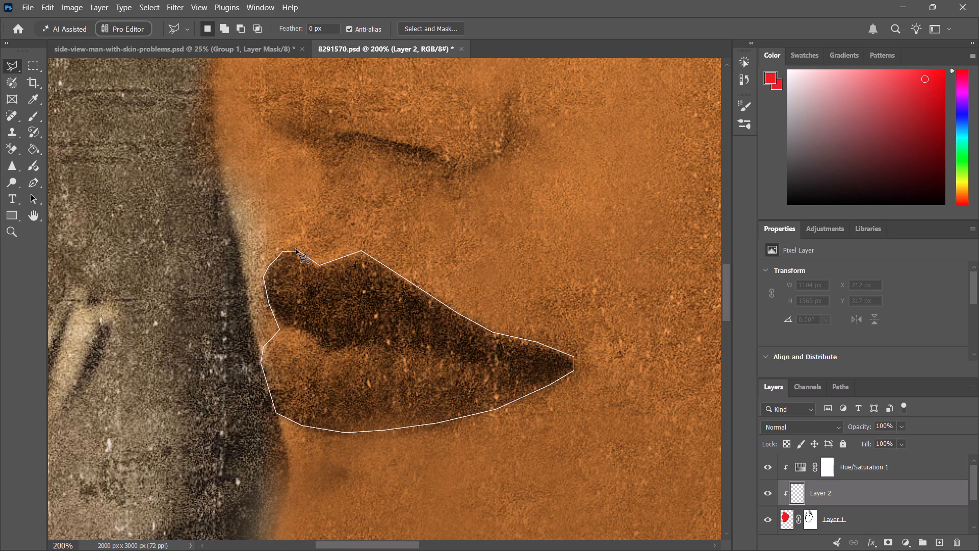
click(292, 249)
click(297, 249)
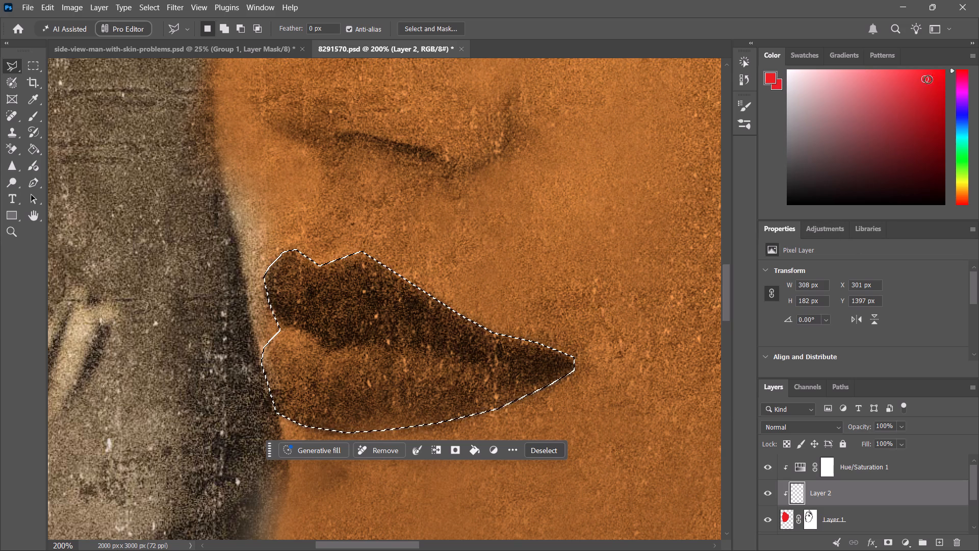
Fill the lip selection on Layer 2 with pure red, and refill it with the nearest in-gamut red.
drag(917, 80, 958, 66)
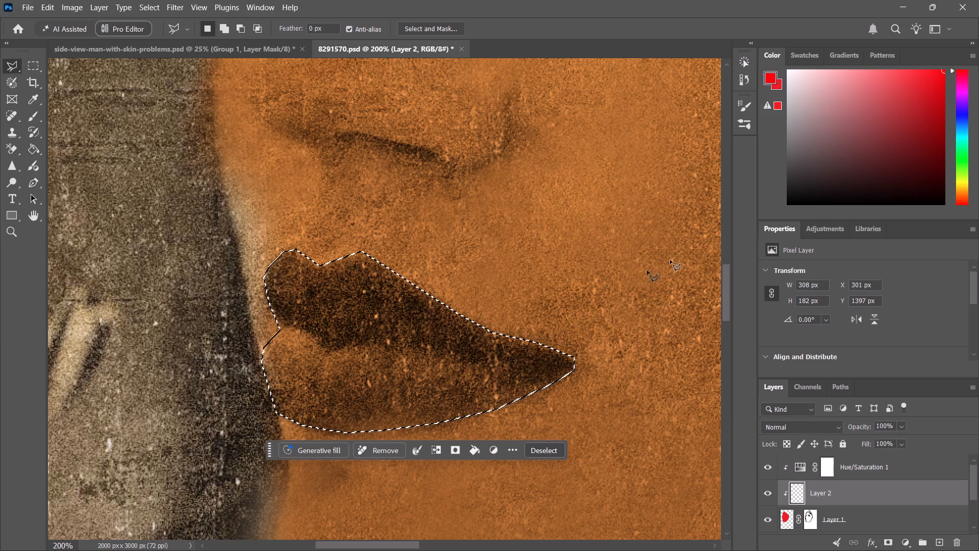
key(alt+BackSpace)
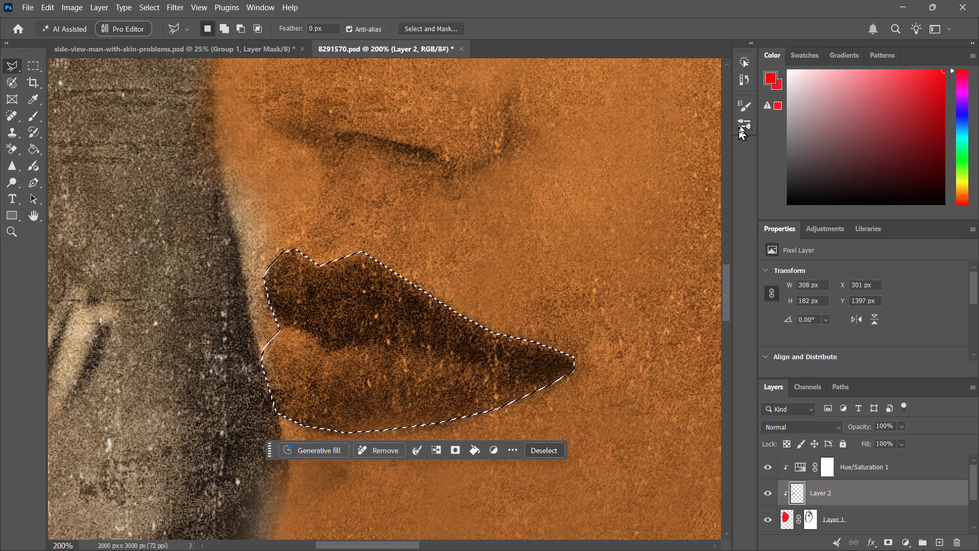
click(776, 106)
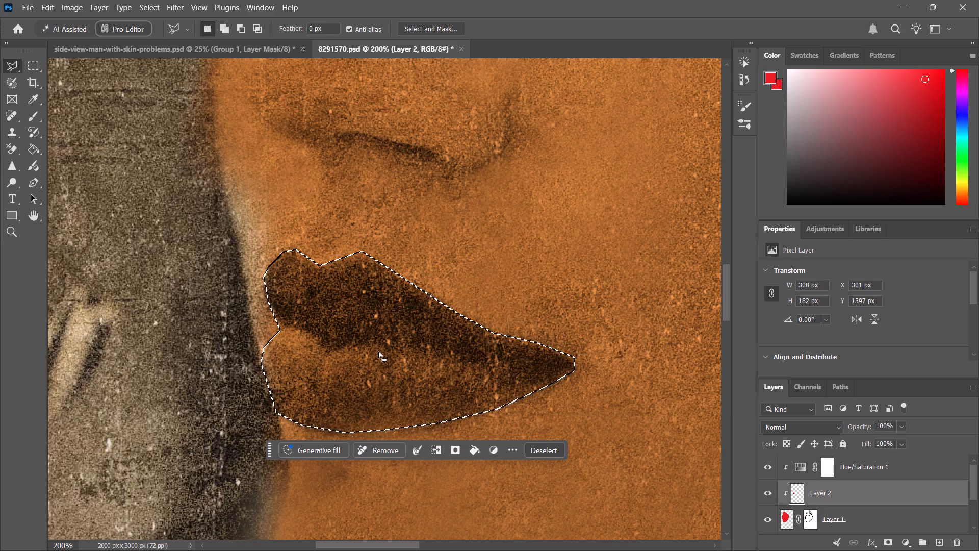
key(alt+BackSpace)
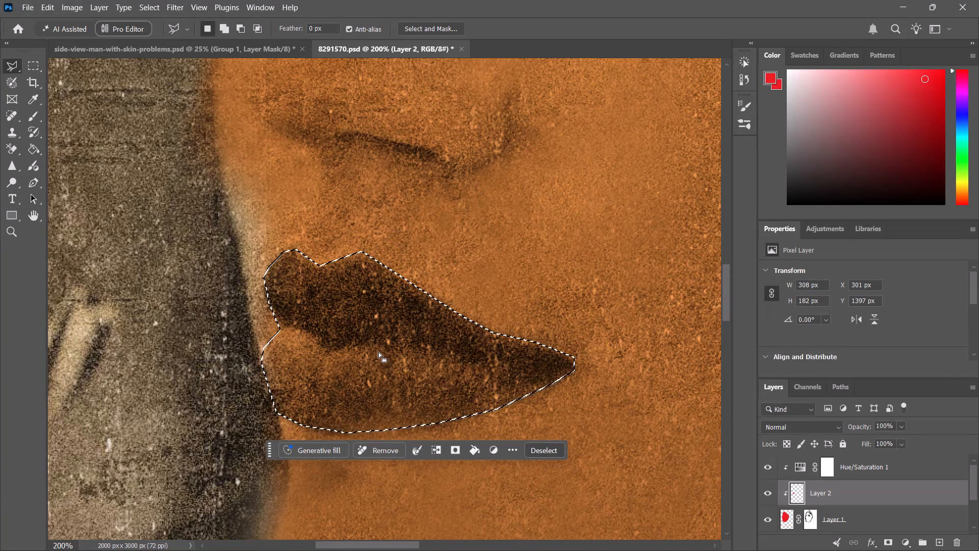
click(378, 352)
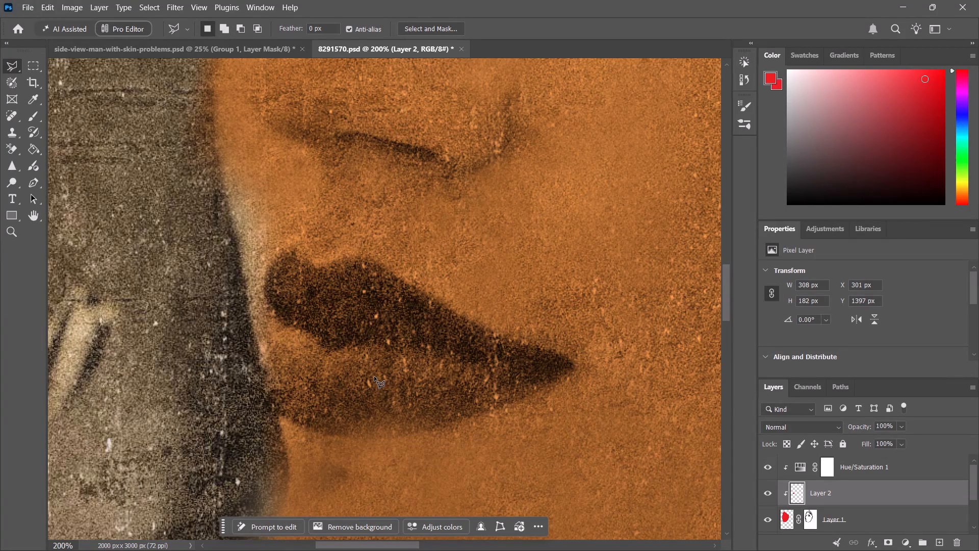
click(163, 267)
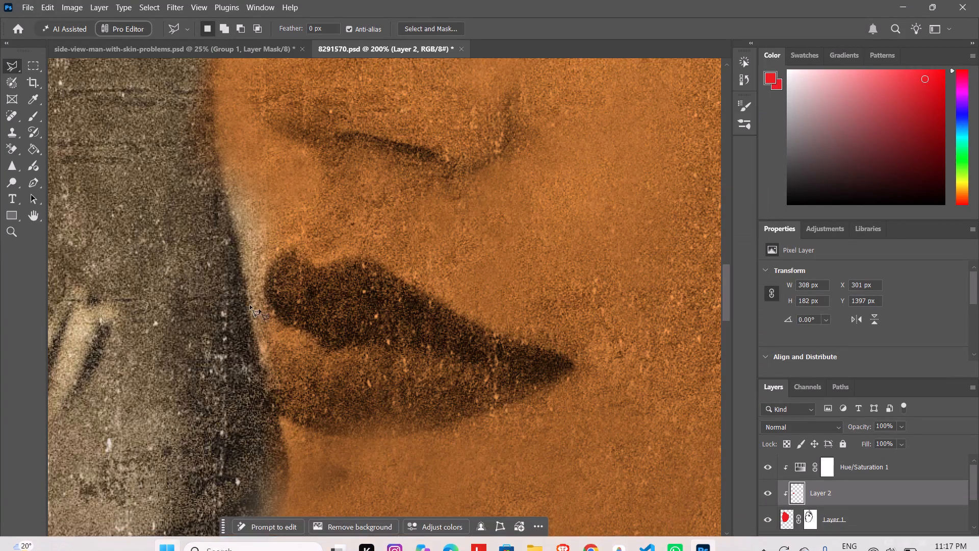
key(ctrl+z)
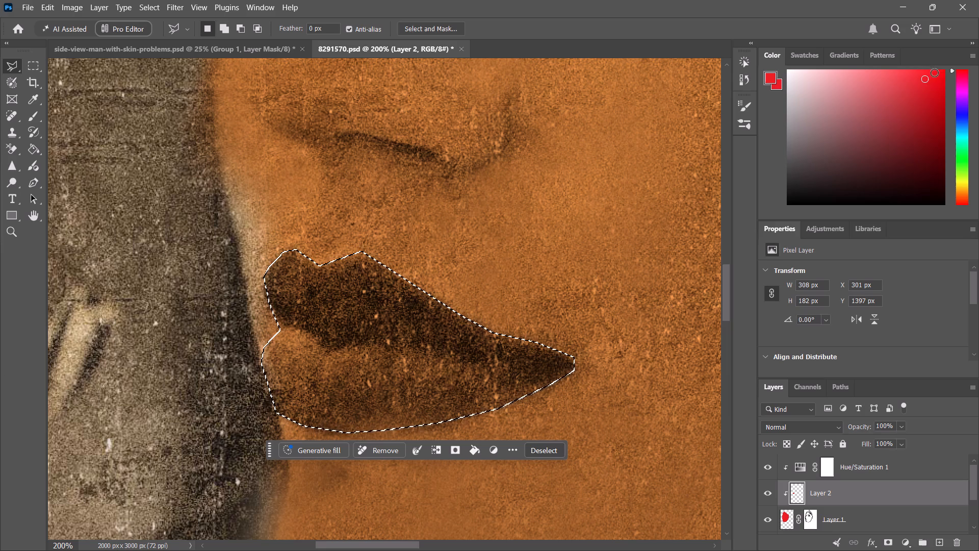
Fill the lip selection on Layer 2 with the nearest in-gamut match of a bright, fully saturated red.
drag(939, 74, 946, 72)
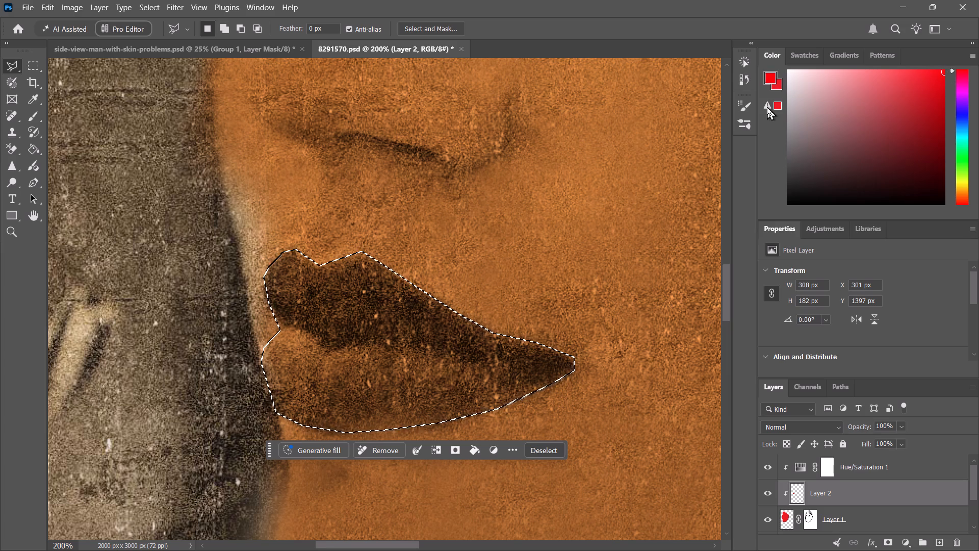
click(779, 102)
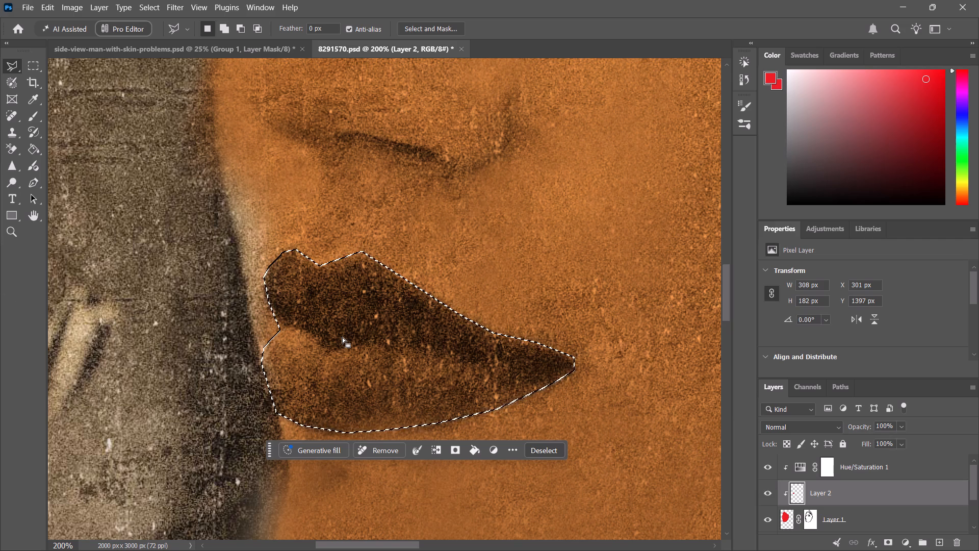
key(alt+BackSpace)
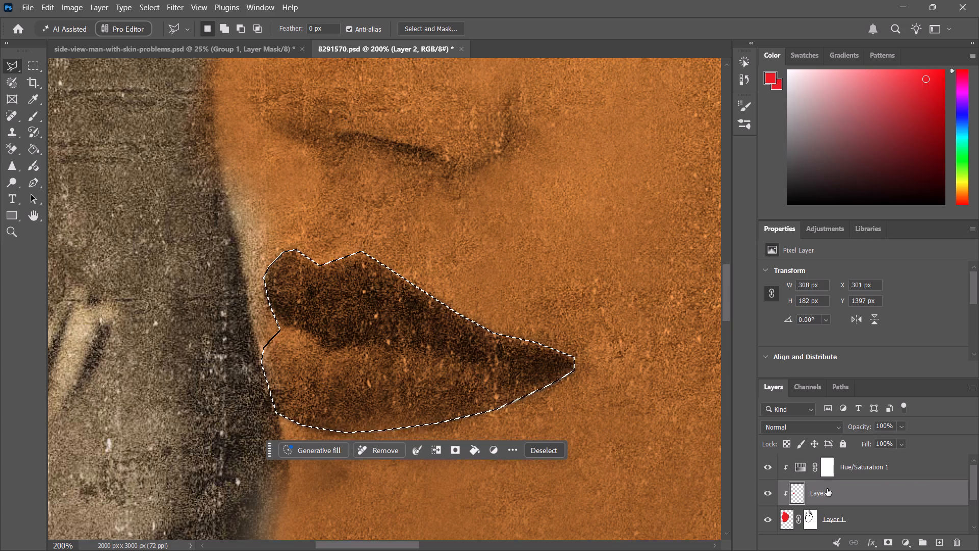
Move Layer 2 above the Hue/Saturation 1 adjustment and release its clipping mask.
drag(837, 500, 837, 457)
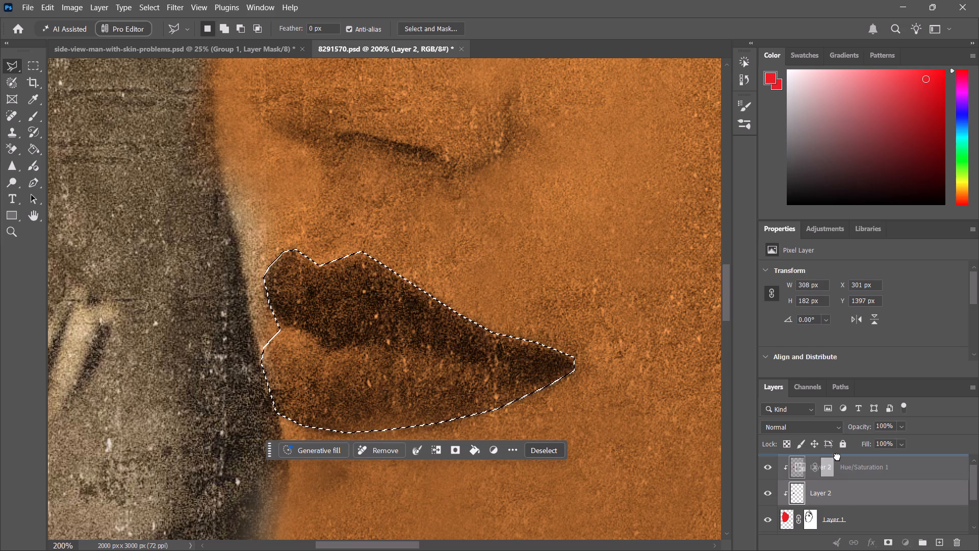
drag(837, 457, 837, 430)
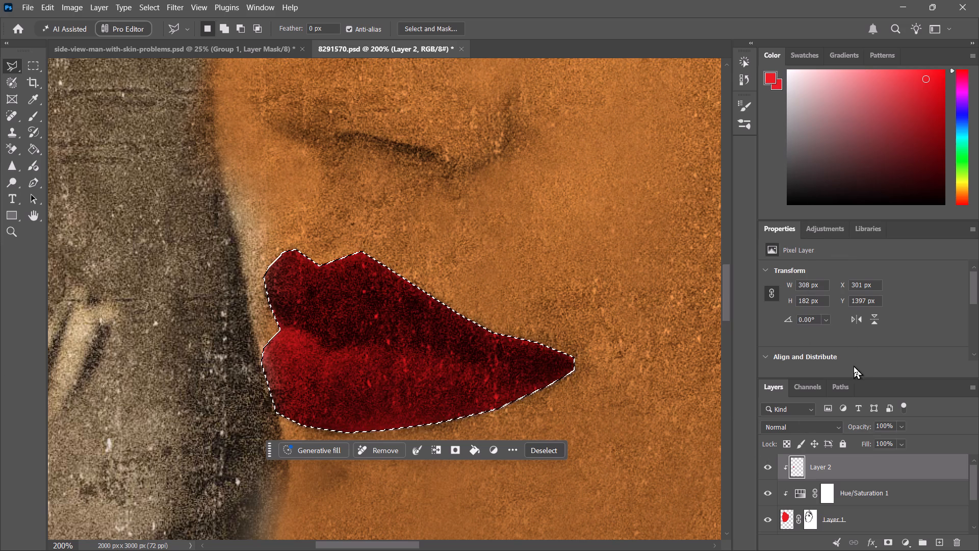
right_click(901, 464)
click(901, 407)
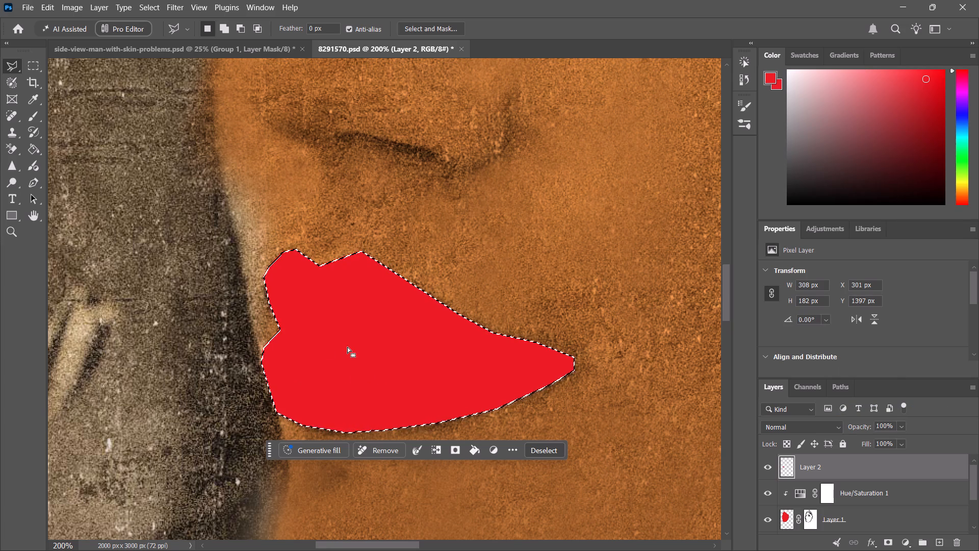
Set Layer 2's blend mode to Multiply so the red blends with the lips.
right_click(827, 467)
click(795, 425)
click(795, 425)
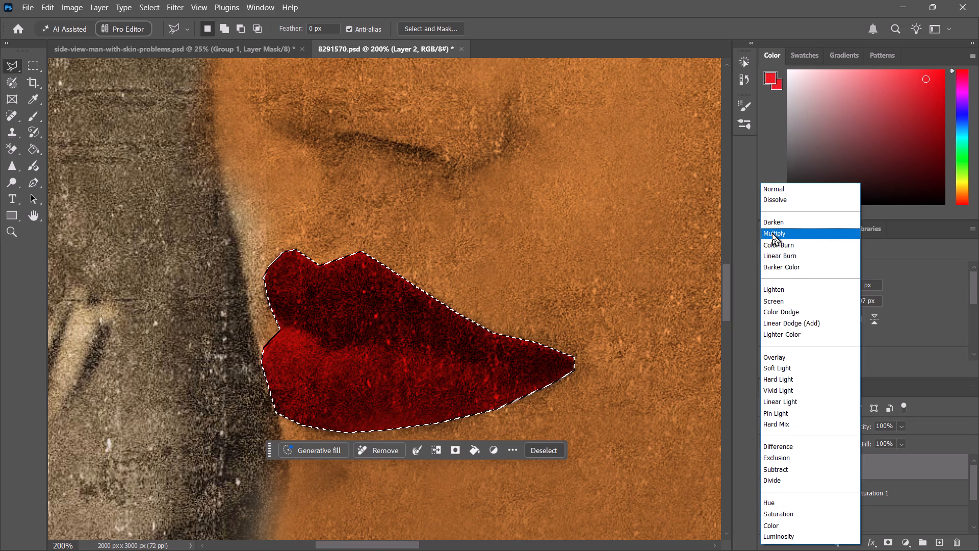
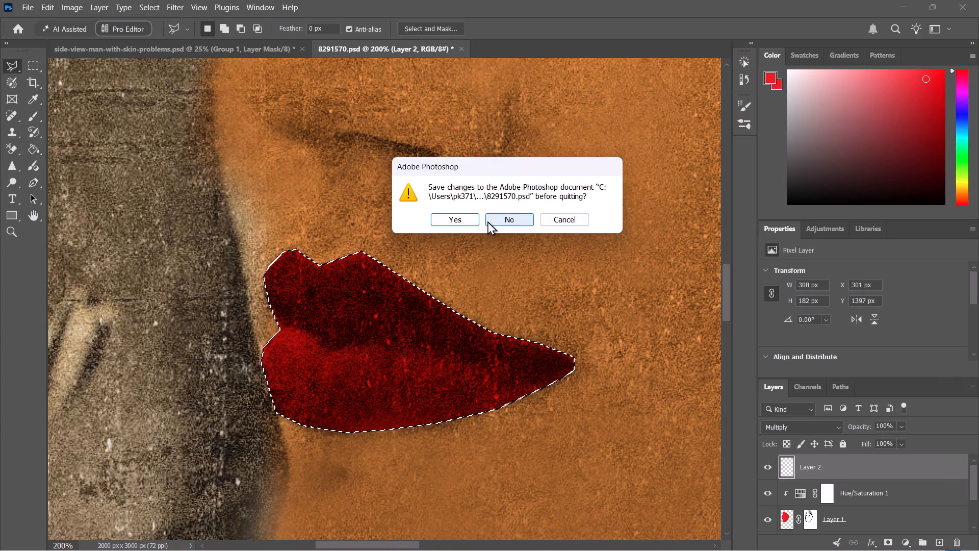
click(485, 222)
click(517, 217)
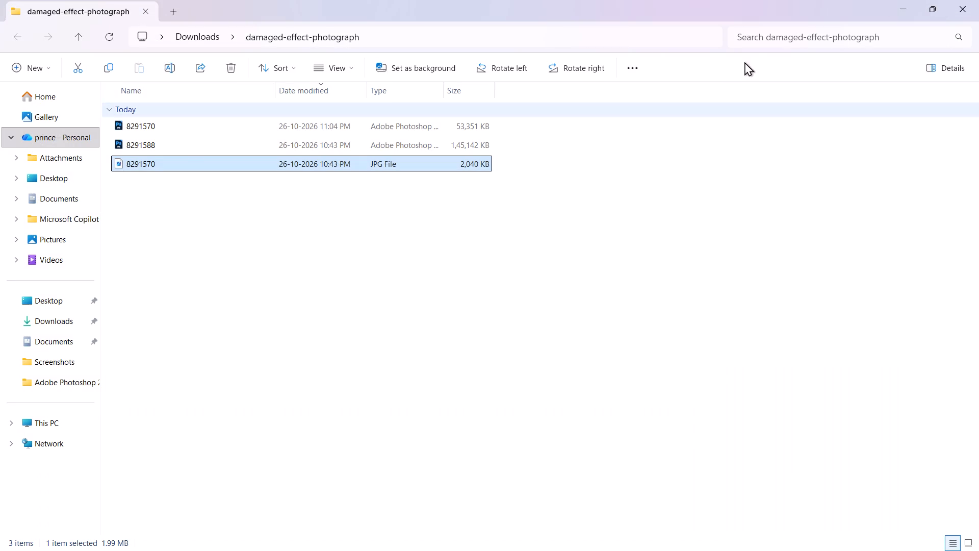
Close the File Explorer window showing the damaged-effect-photograph folder.
click(969, 0)
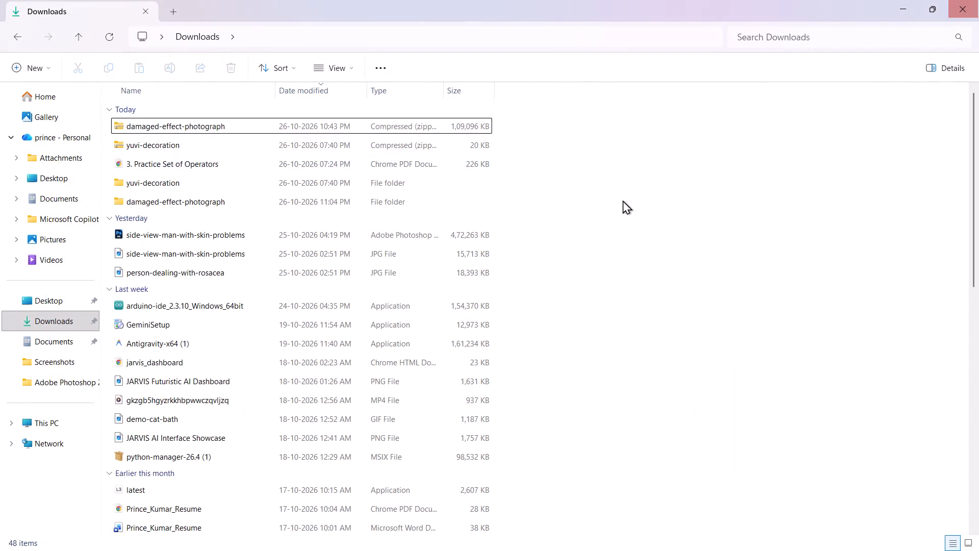
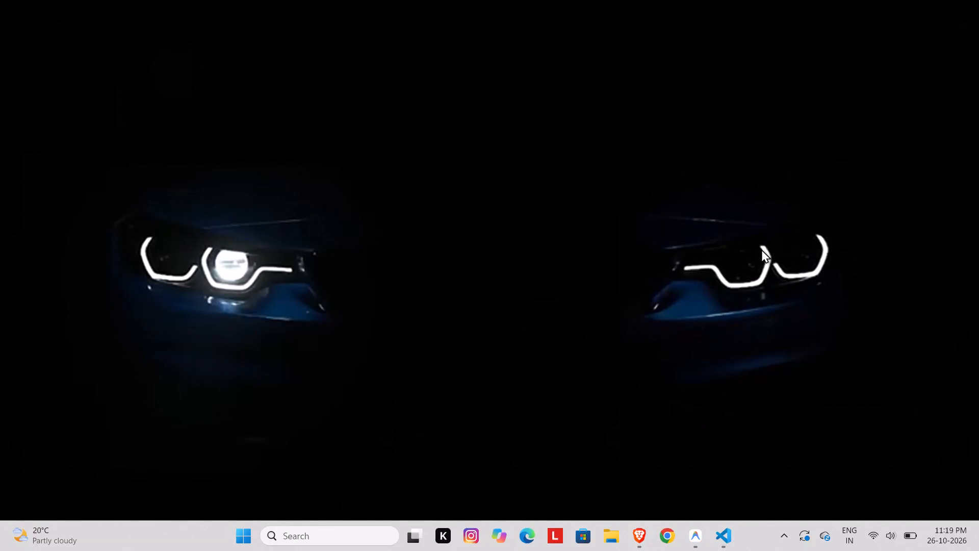
Launch Photoshop.
key(p)
key(Return)
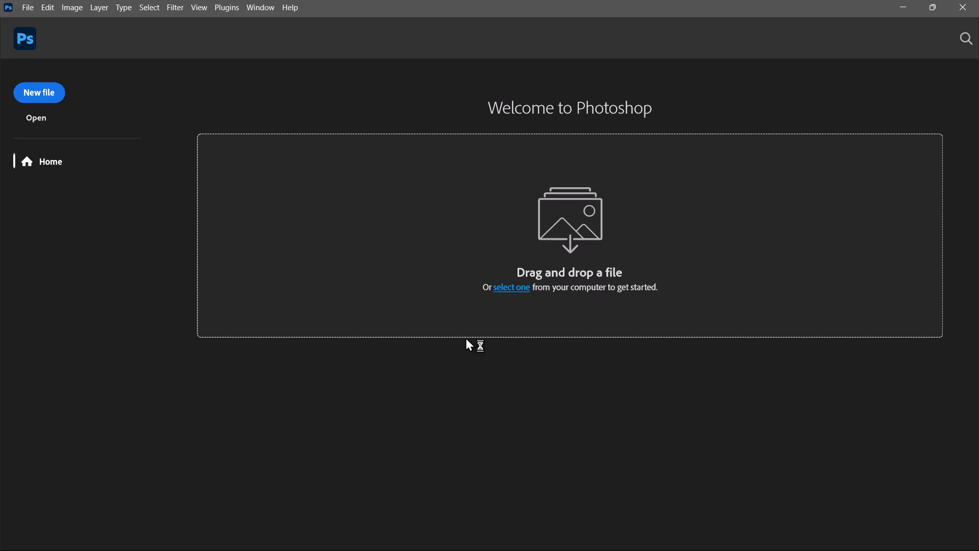
Open the side-view-man-with-skin-problems Photoshop document from the Downloads folder.
click(44, 117)
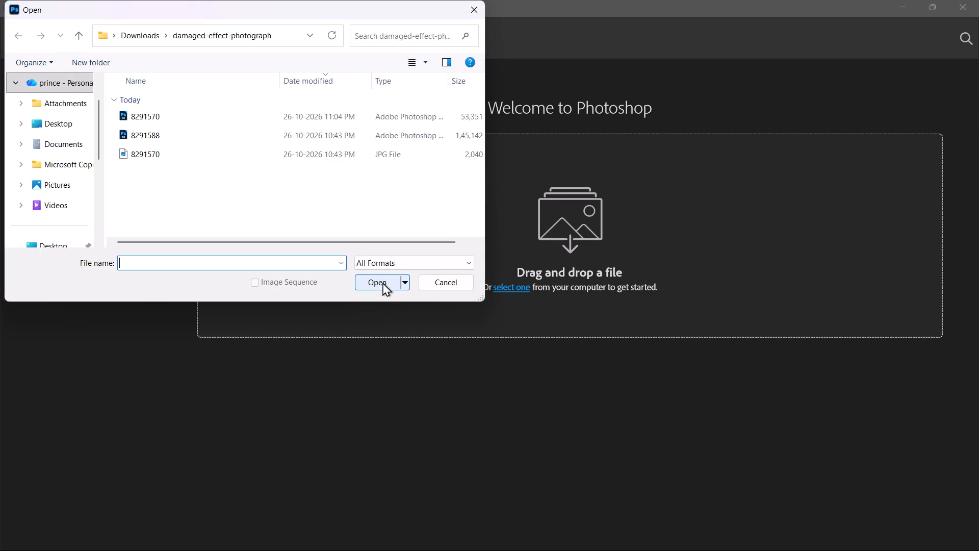
scroll(55, 158, down, 1)
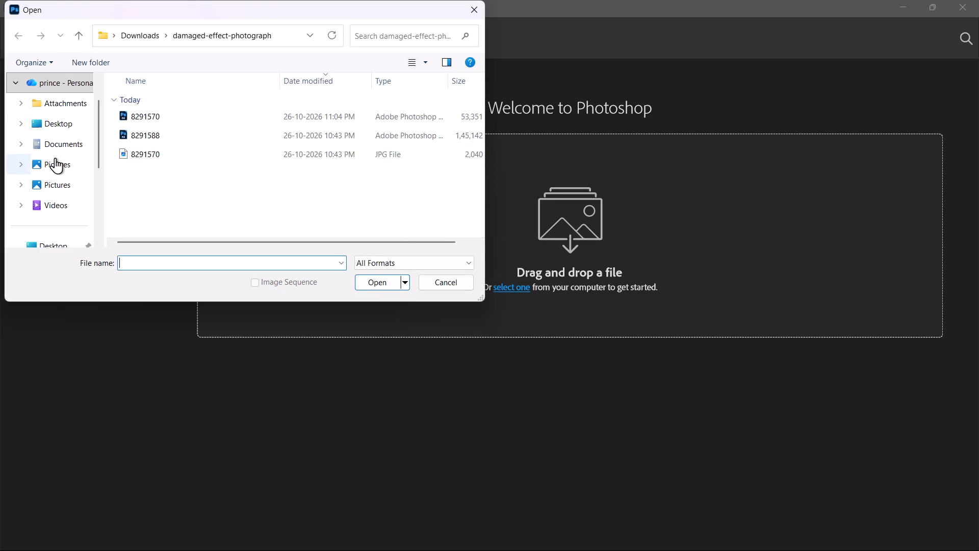
scroll(57, 159, up, 3)
click(60, 171)
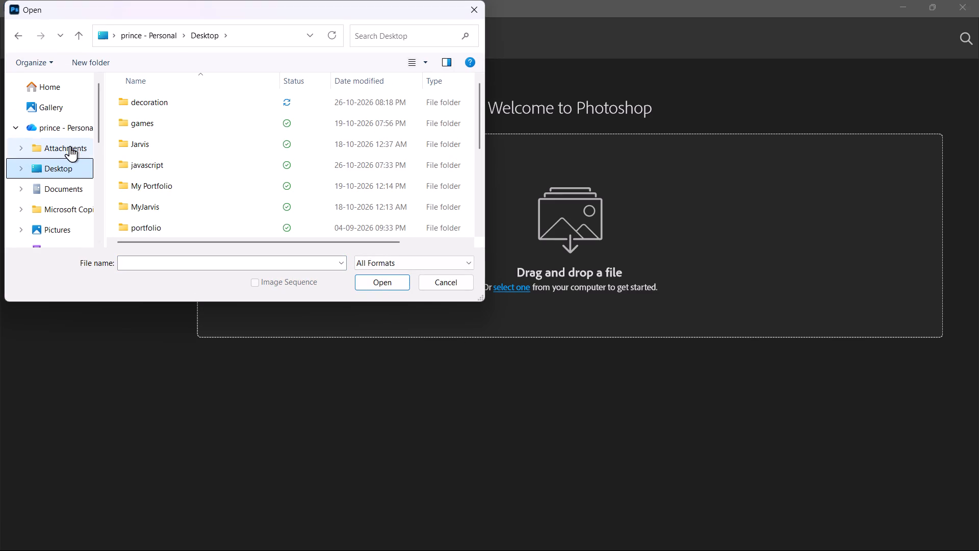
scroll(62, 183, down, 1)
scroll(62, 183, up, 1)
scroll(62, 183, down, 1)
scroll(62, 183, up, 1)
scroll(62, 183, down, 1)
scroll(62, 183, up, 2)
drag(97, 129, 106, 195)
click(70, 152)
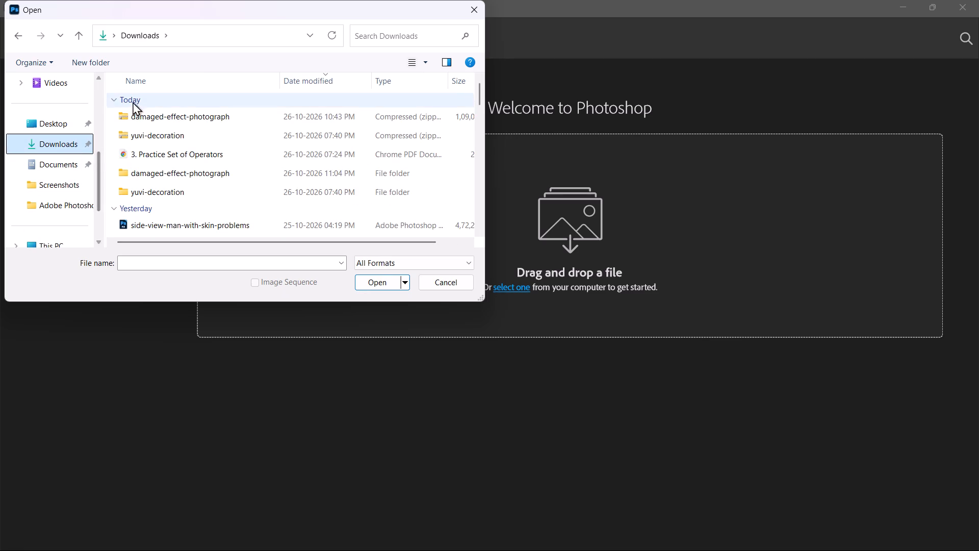
click(311, 219)
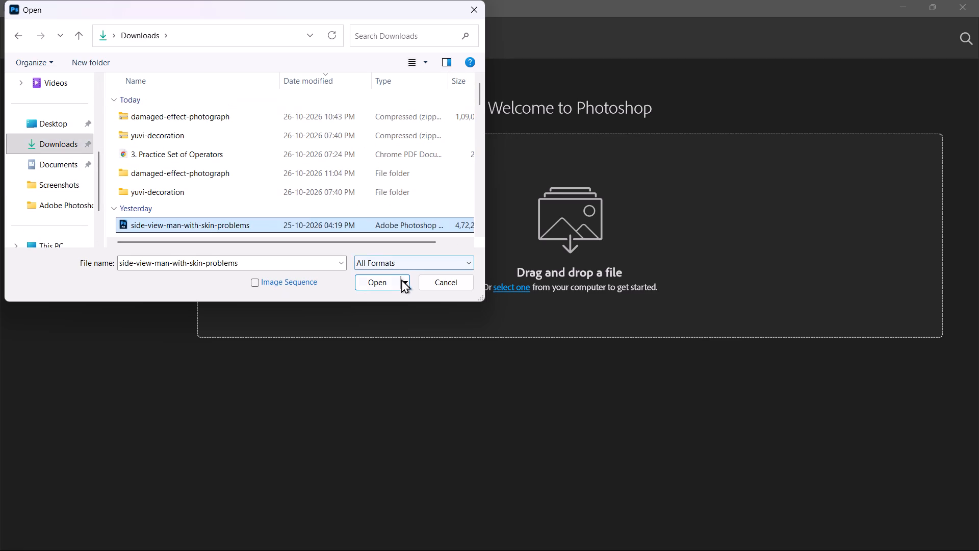
click(398, 281)
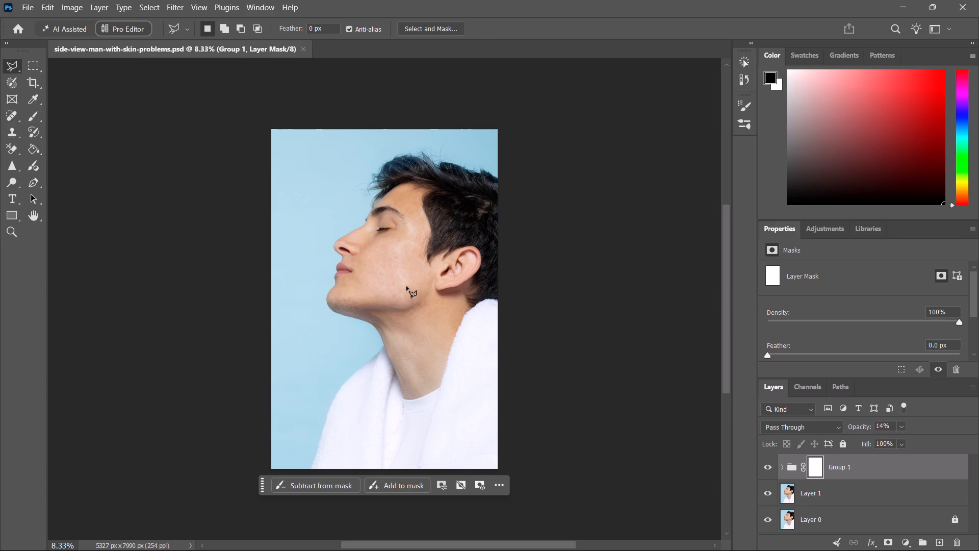
Compare the retouched face with the original by hiding Group 1 and switching Layer 1 off and back on.
key(z)
key(z)
key(z)
key(z)
key(z)
key(z)
key(z)
key(z)
key(z)
key(z)
key(z)
key(z)
key(z)
key(z)
key(z)
key(z)
key(z)
key(z)
key(z)
key(z)
click(400, 269)
click(400, 269)
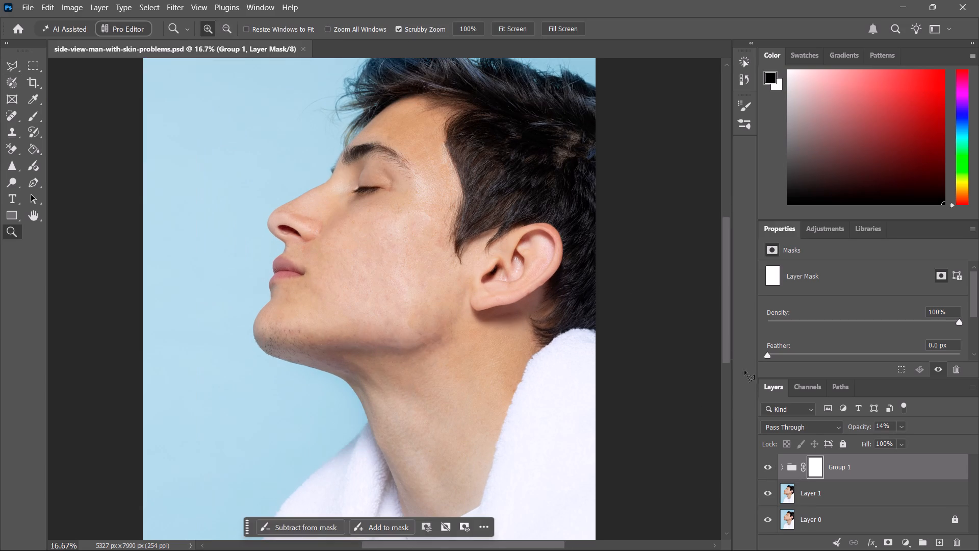
click(767, 467)
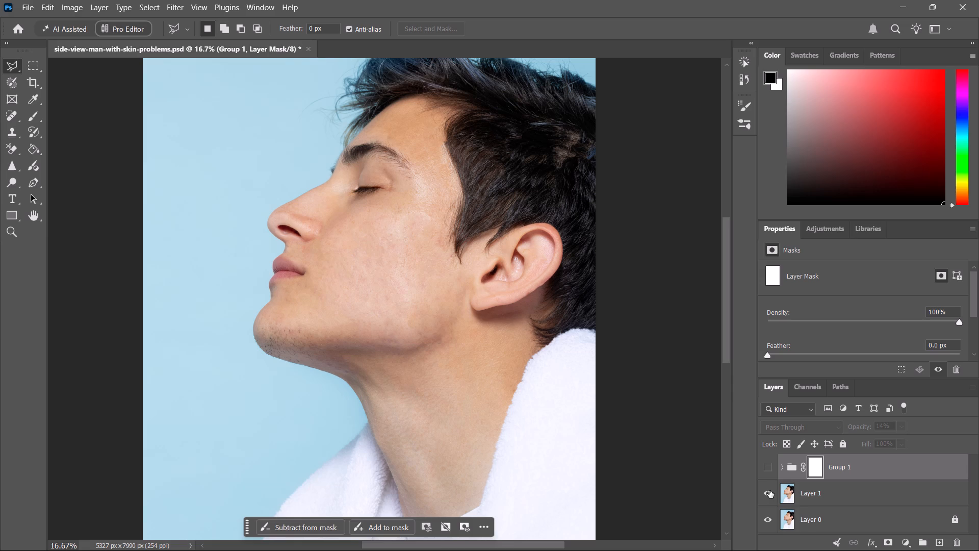
click(768, 495)
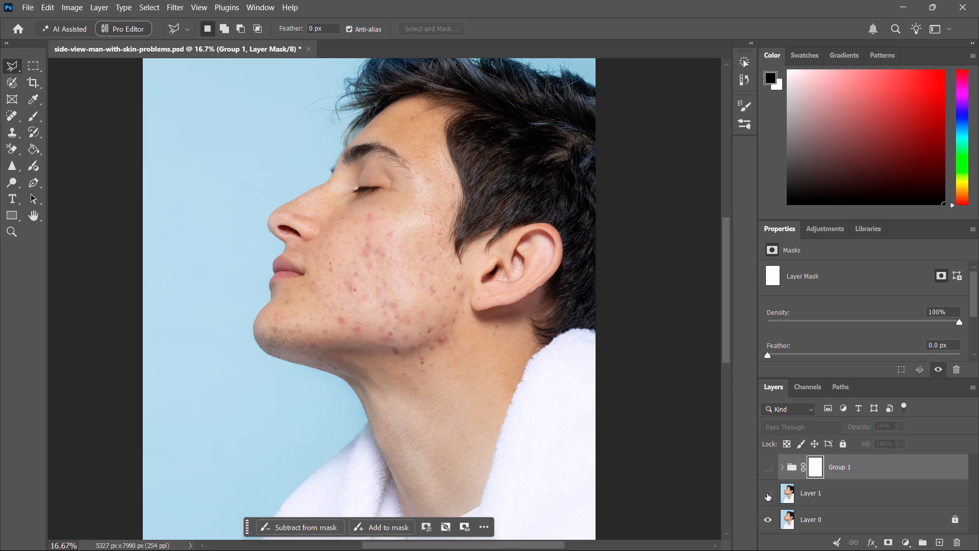
click(767, 492)
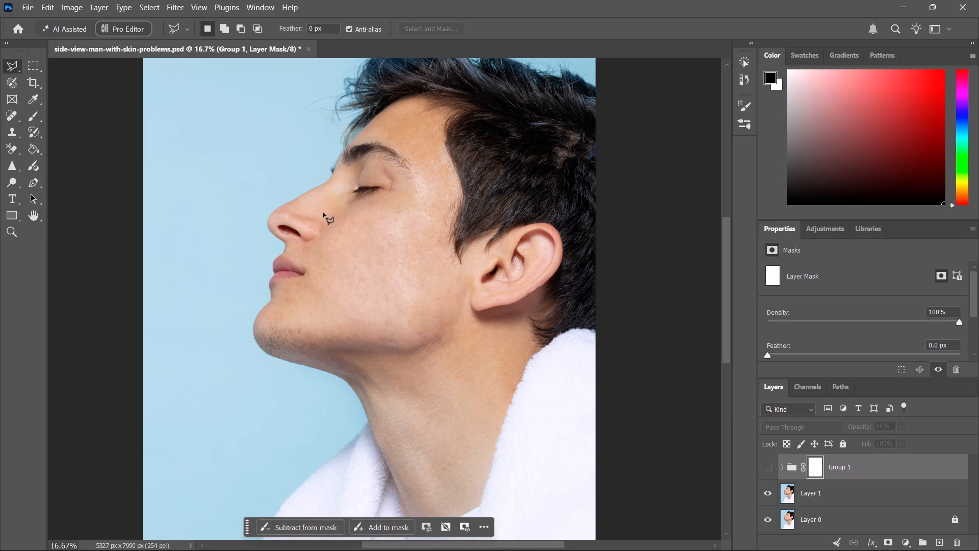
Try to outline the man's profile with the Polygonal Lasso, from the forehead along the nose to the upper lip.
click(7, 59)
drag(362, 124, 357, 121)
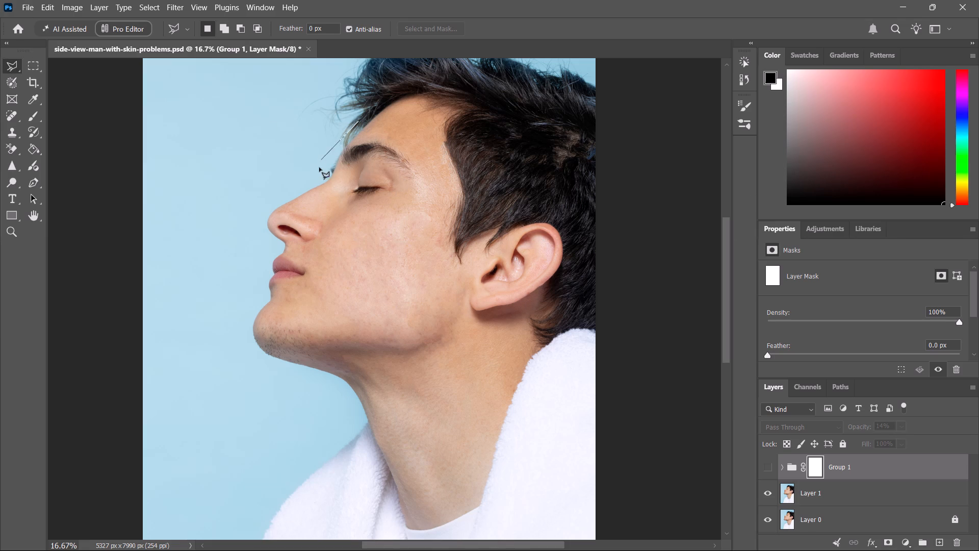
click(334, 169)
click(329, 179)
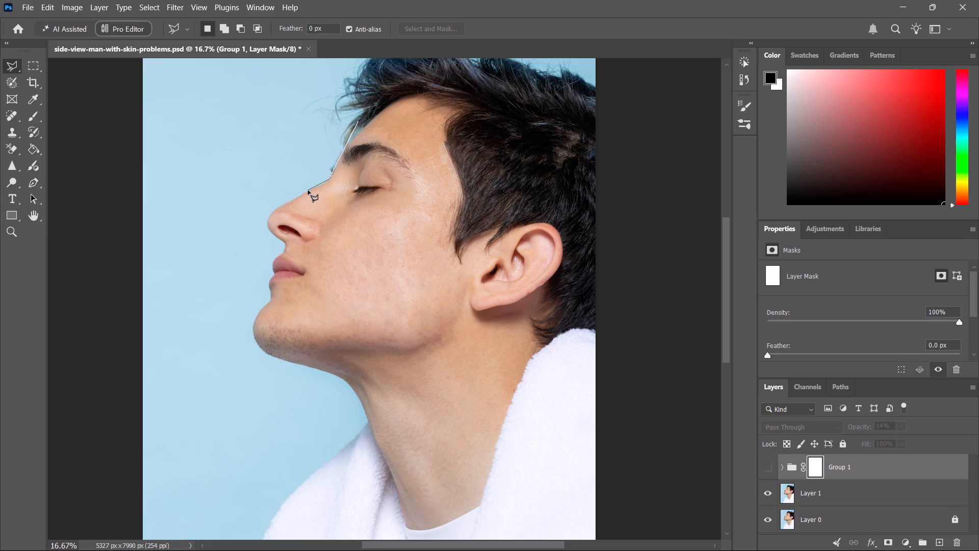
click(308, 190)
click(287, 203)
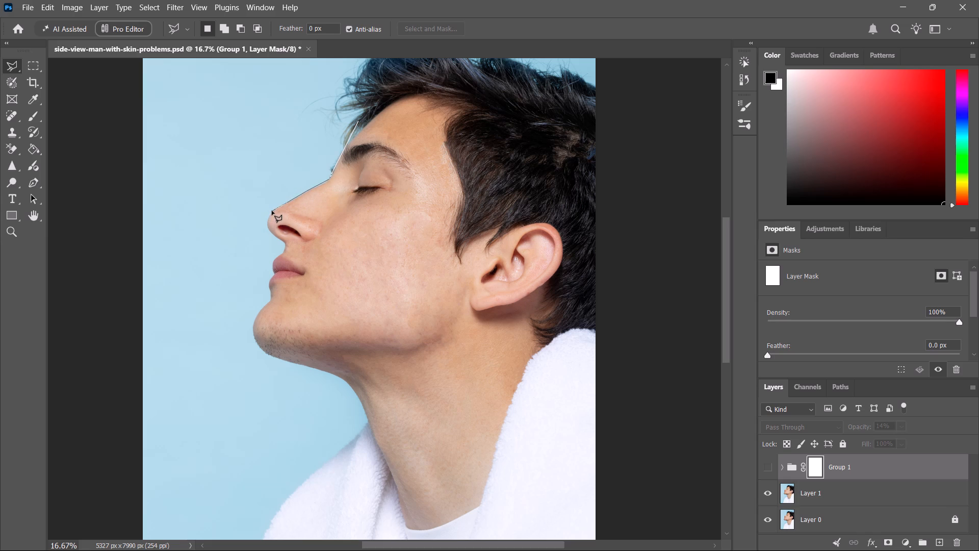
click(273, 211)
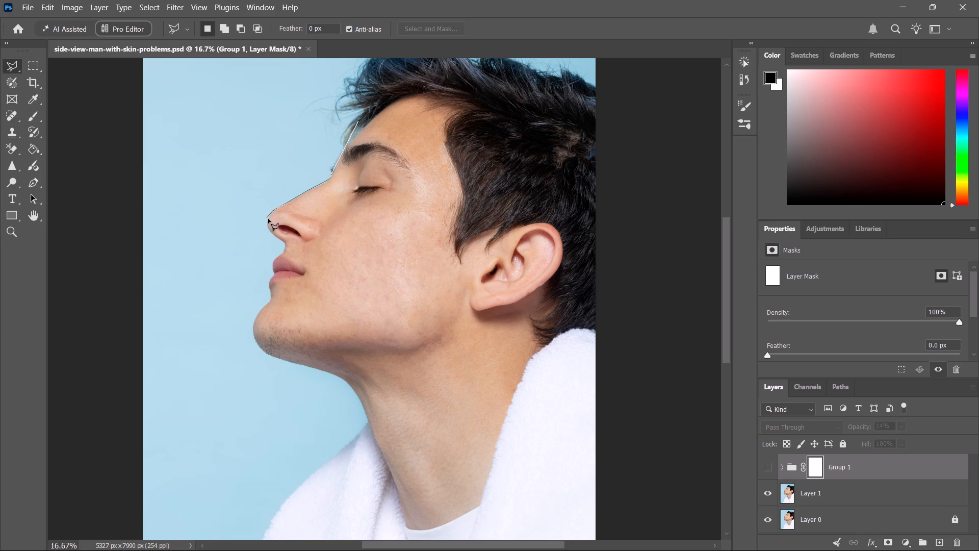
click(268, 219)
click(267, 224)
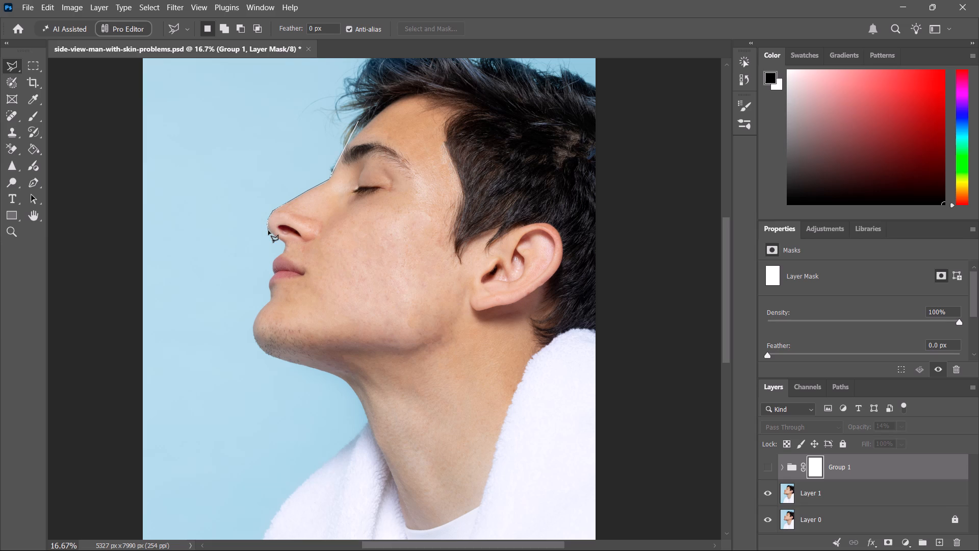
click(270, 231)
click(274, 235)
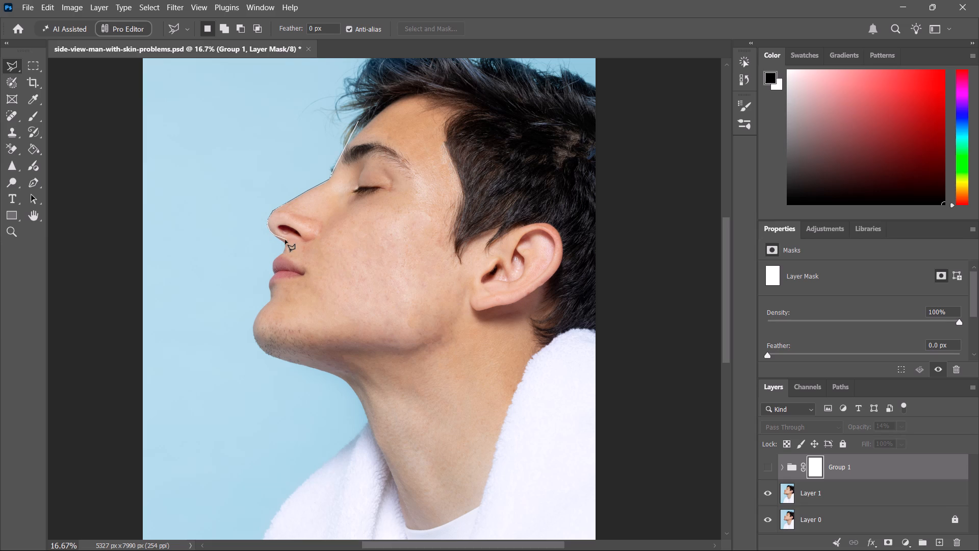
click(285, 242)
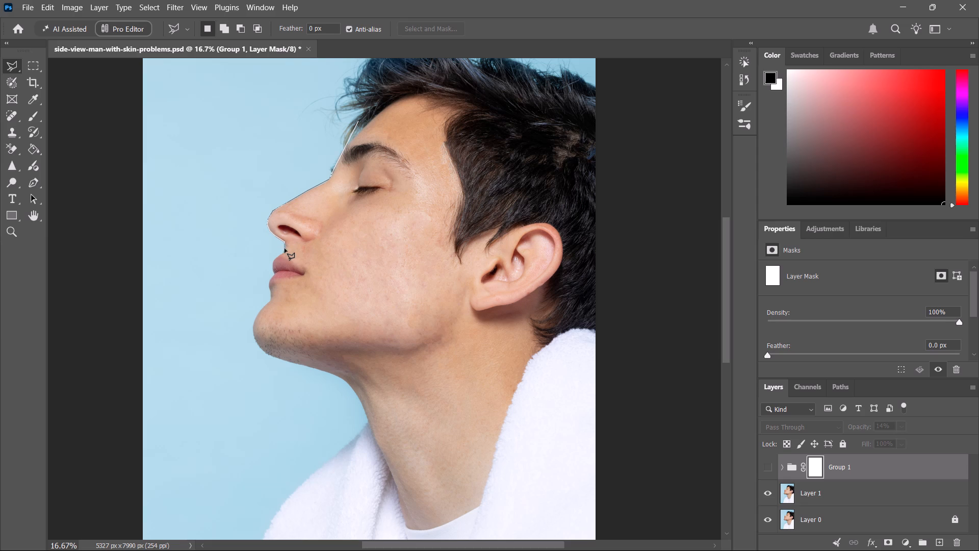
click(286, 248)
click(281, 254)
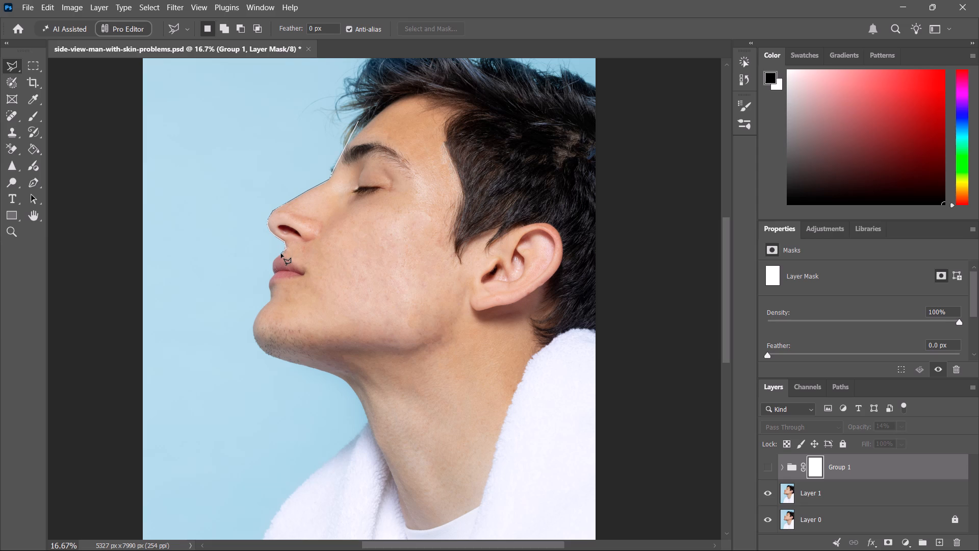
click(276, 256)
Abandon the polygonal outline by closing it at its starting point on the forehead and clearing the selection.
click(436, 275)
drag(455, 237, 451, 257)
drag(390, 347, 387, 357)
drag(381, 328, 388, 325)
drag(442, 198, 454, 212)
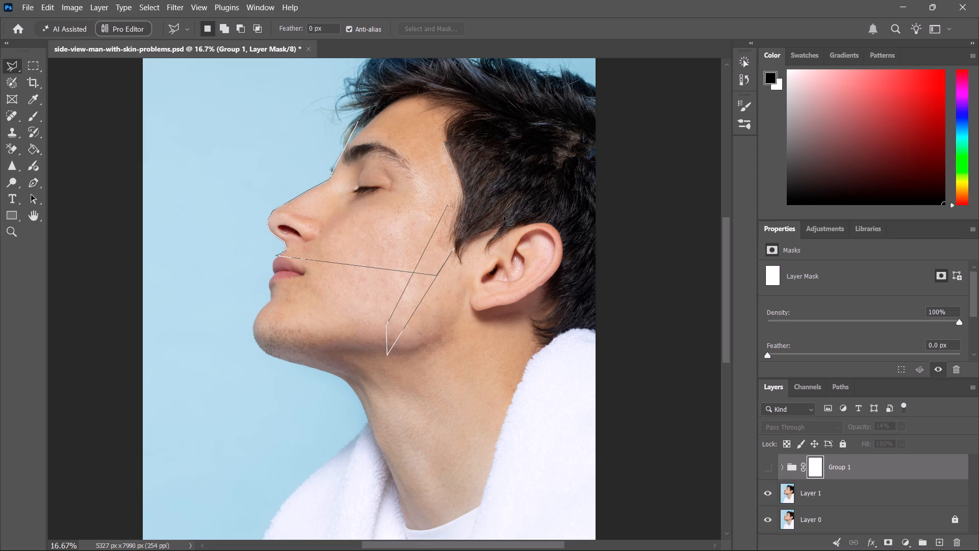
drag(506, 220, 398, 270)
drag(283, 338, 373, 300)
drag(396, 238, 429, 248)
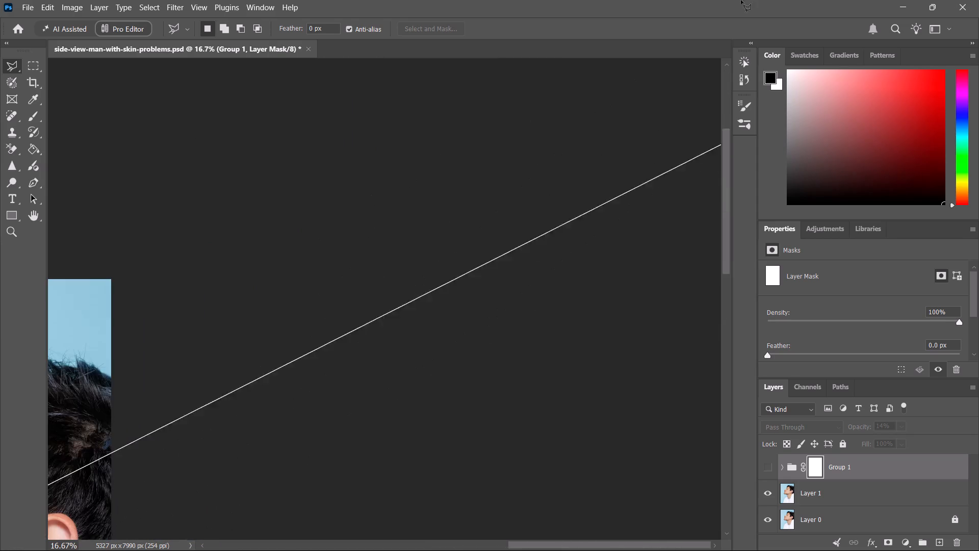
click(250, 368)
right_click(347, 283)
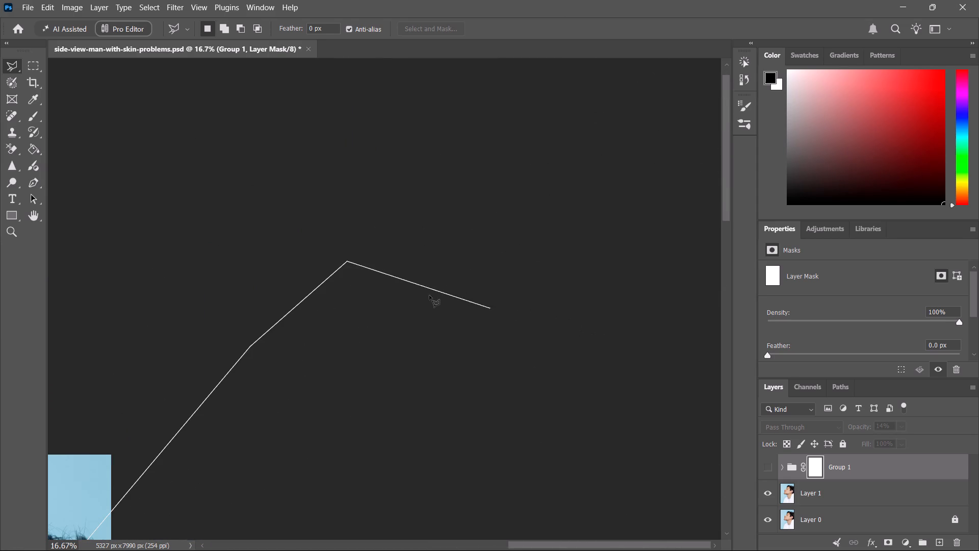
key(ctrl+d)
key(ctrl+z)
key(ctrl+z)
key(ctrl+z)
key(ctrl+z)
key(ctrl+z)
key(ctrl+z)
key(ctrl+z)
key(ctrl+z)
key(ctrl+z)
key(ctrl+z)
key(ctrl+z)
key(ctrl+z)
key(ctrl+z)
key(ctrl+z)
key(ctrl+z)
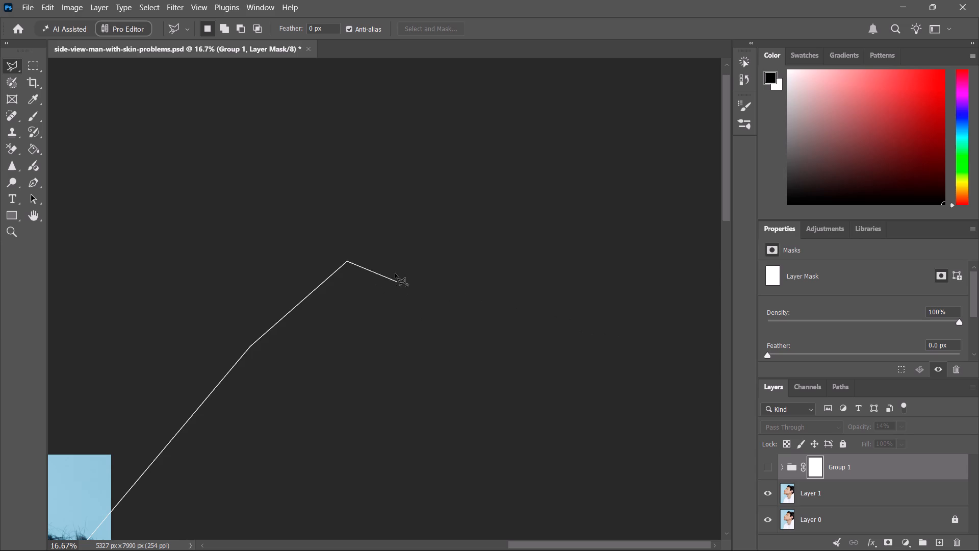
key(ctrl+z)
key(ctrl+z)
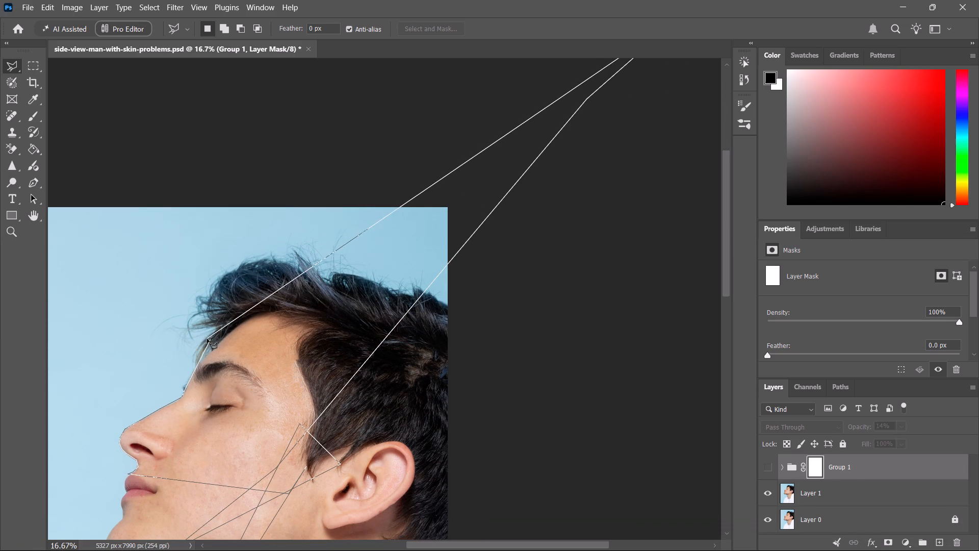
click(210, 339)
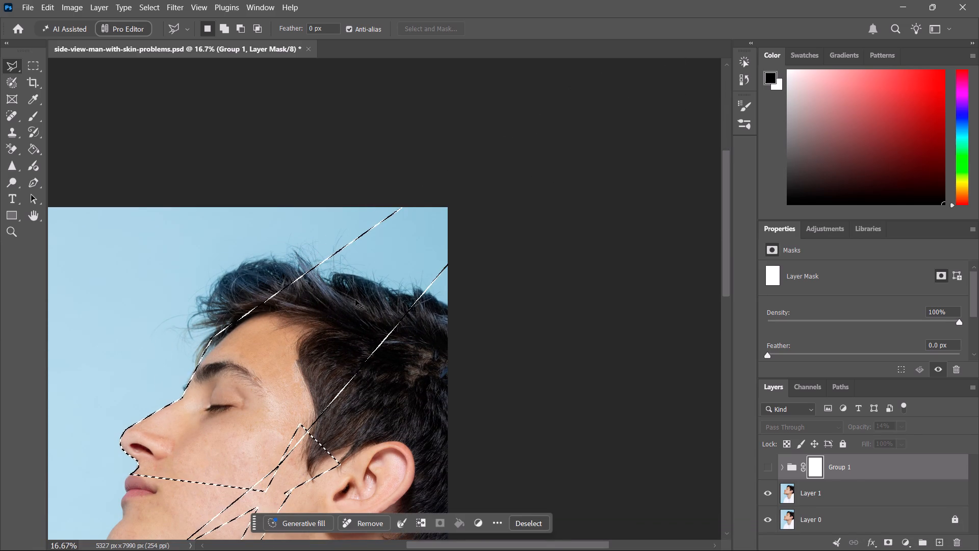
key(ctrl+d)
Quit Photoshop without saving the changes to the side-view-man-with-skin-problems document.
click(978, 0)
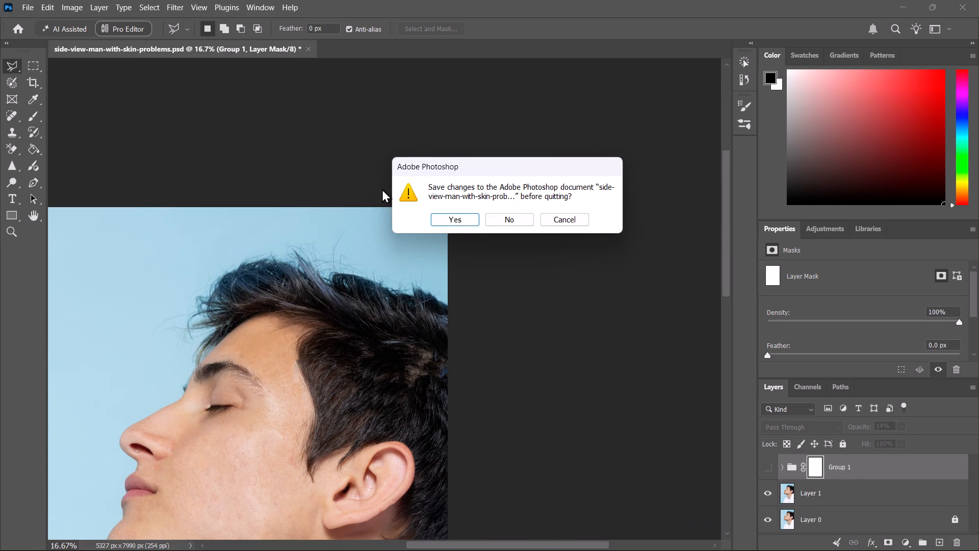
click(513, 209)
click(517, 220)
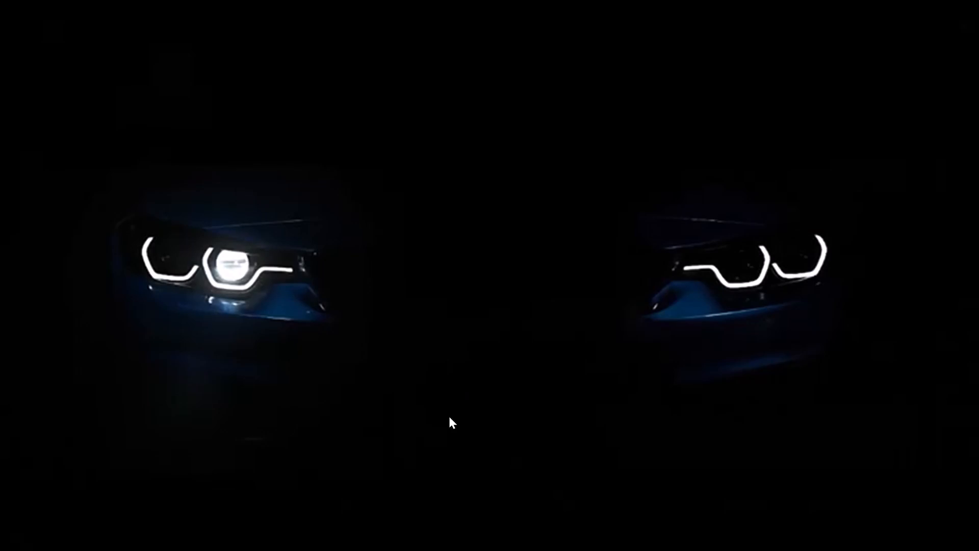
Close the leftover Brave, Antigravity and Visual Studio Code windows.
click(636, 537)
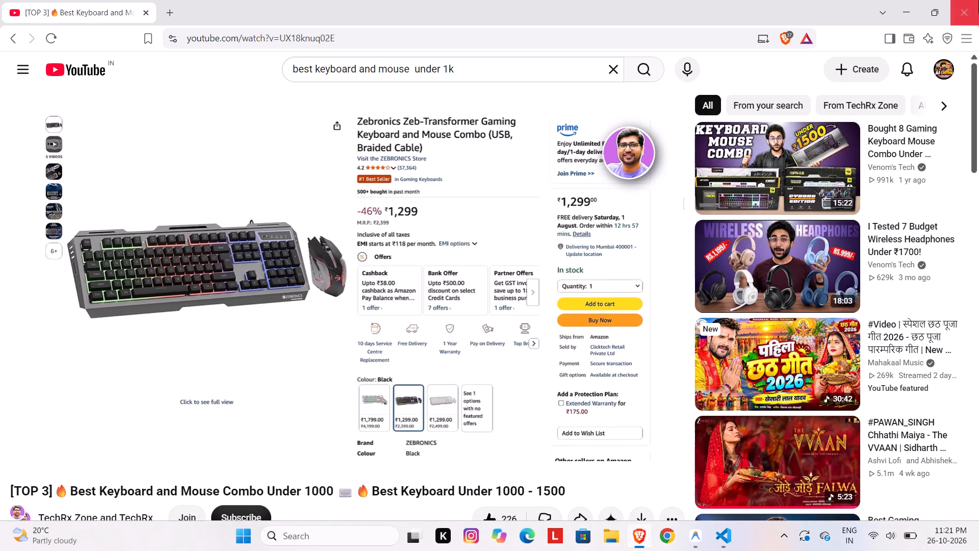
click(978, 0)
click(699, 534)
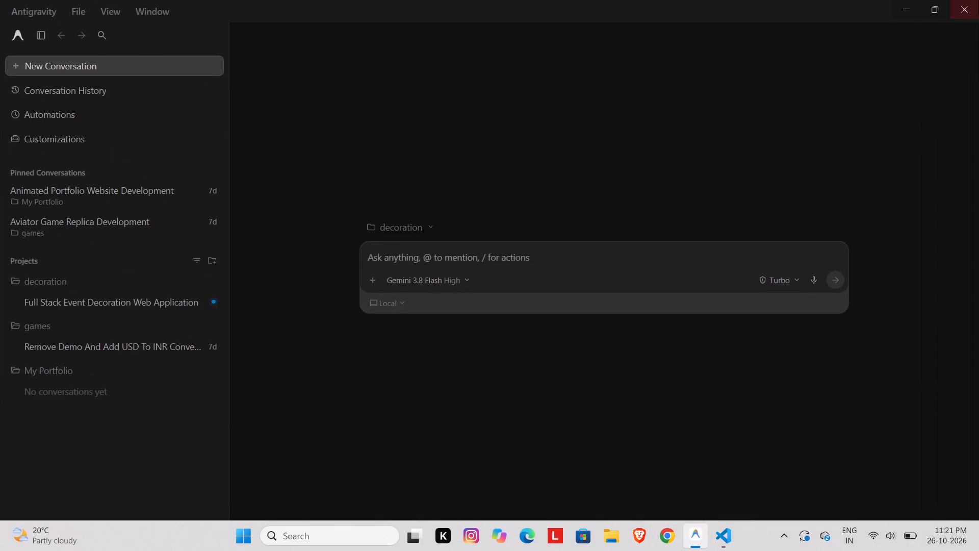
click(978, 0)
click(729, 532)
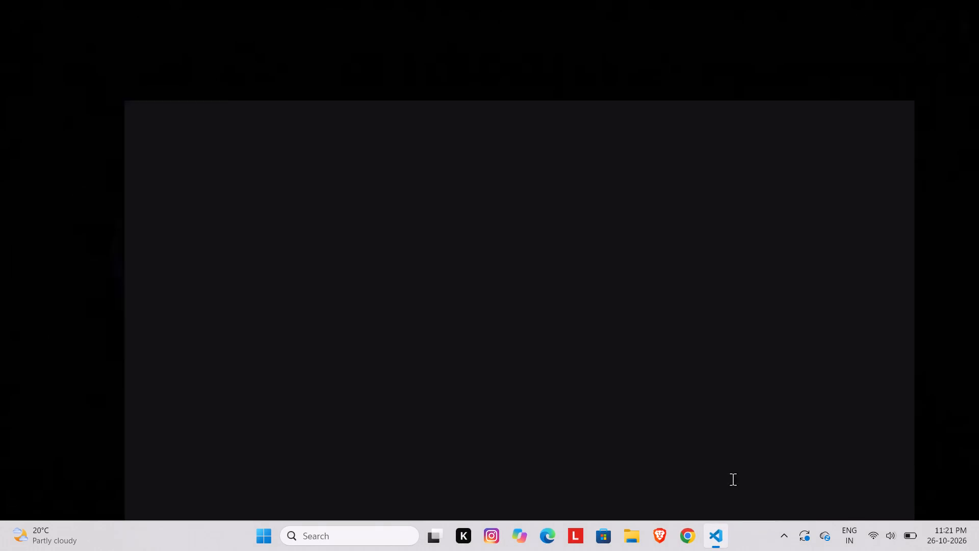
click(978, 0)
click(978, 0)
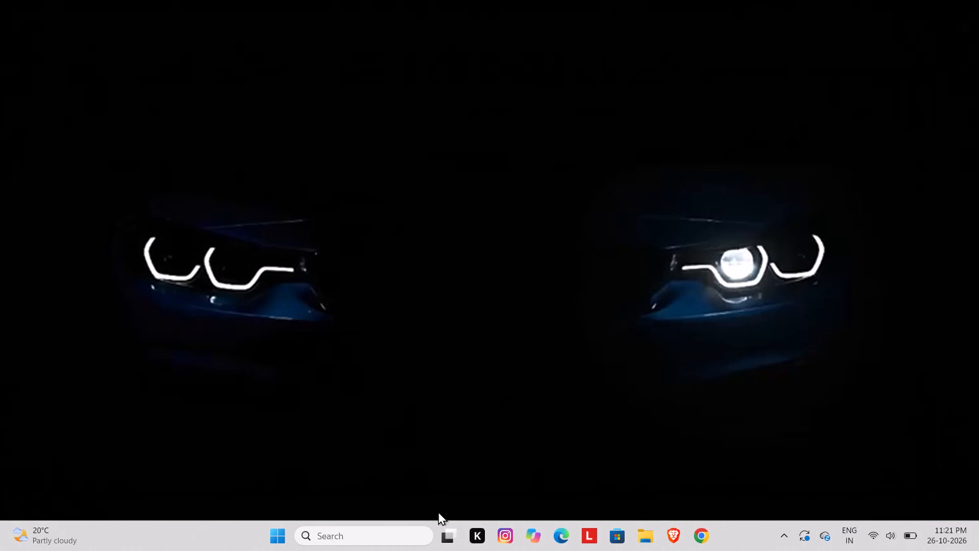
Launch the pinned app marked with a K.
click(477, 536)
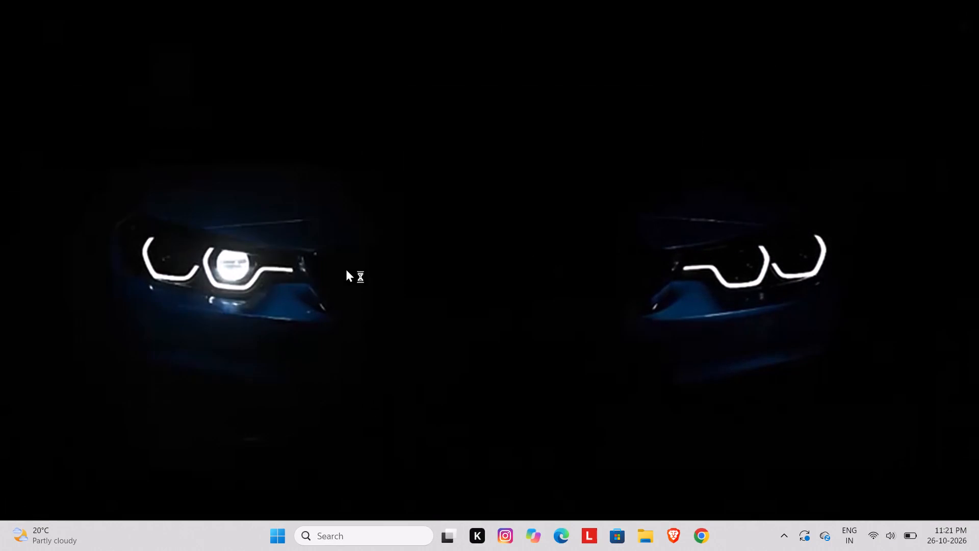